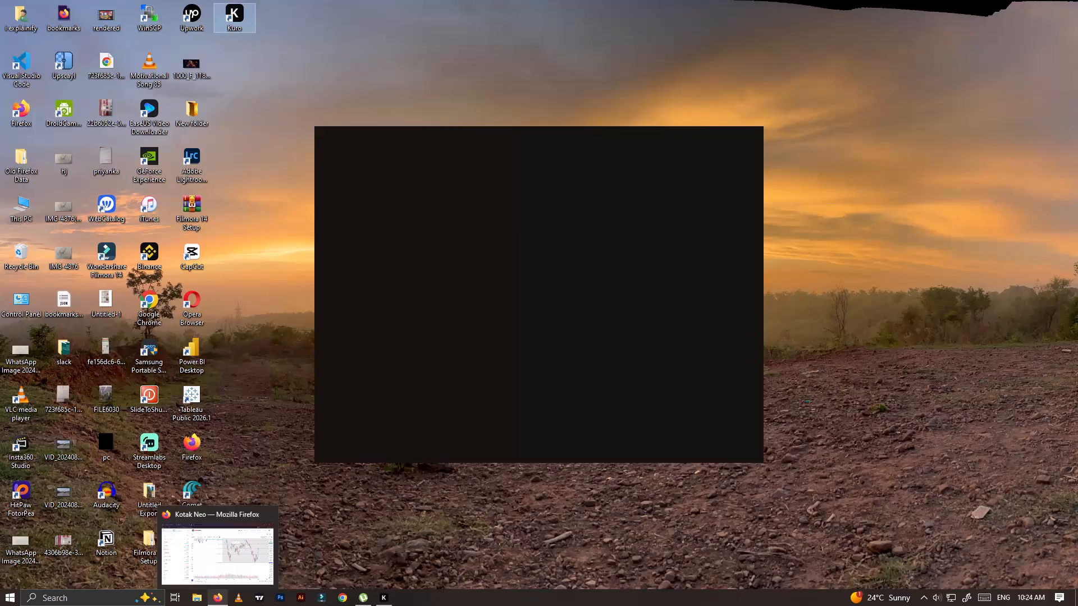
# Switch to the Kotak Neo window in Firefox and examine NIFTY's daily chart against its Fibonacci retracement levels.
pyautogui.doubleClick(226, 595)
pyautogui.moveTo(647, 464); pyautogui.dragTo(535, 525)
pyautogui.click(528, 526)
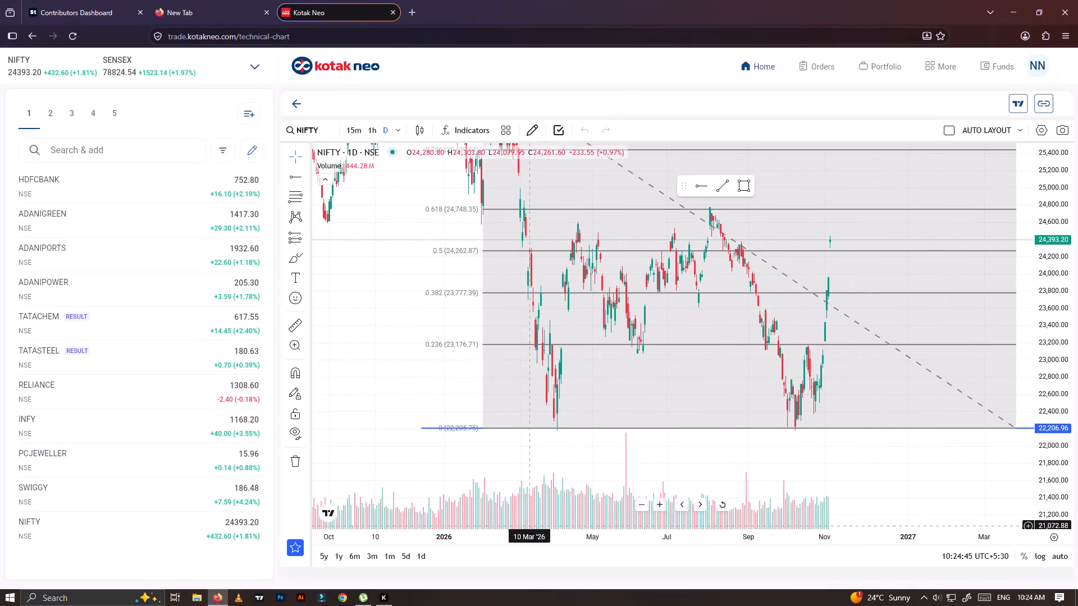
pyautogui.scroll(-1, 761, 384)
pyautogui.moveTo(794, 324); pyautogui.dragTo(709, 397)
pyautogui.click(709, 397)
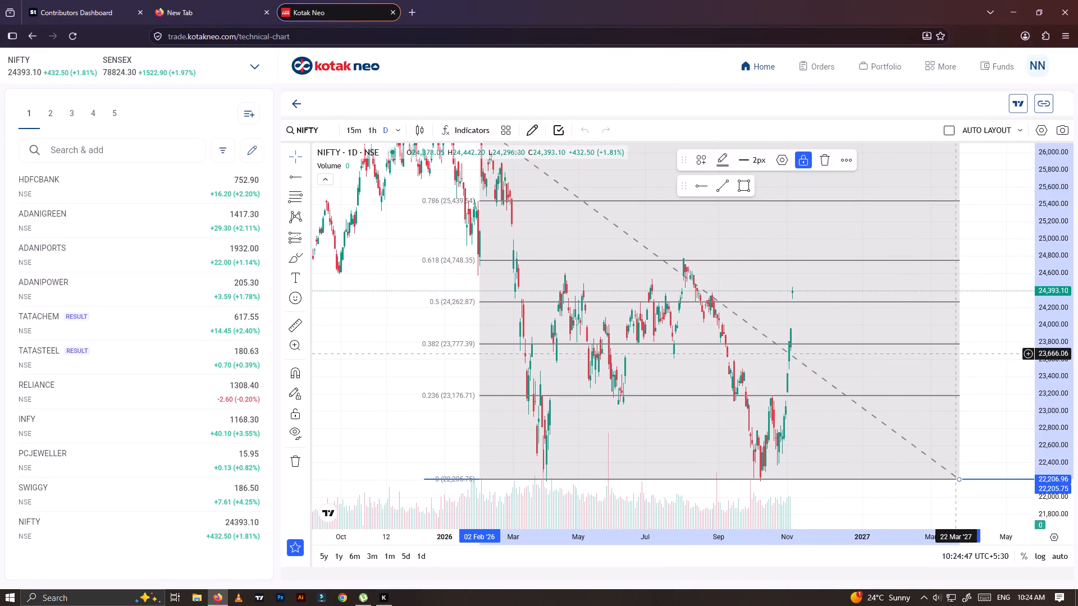
pyautogui.click(1000, 381)
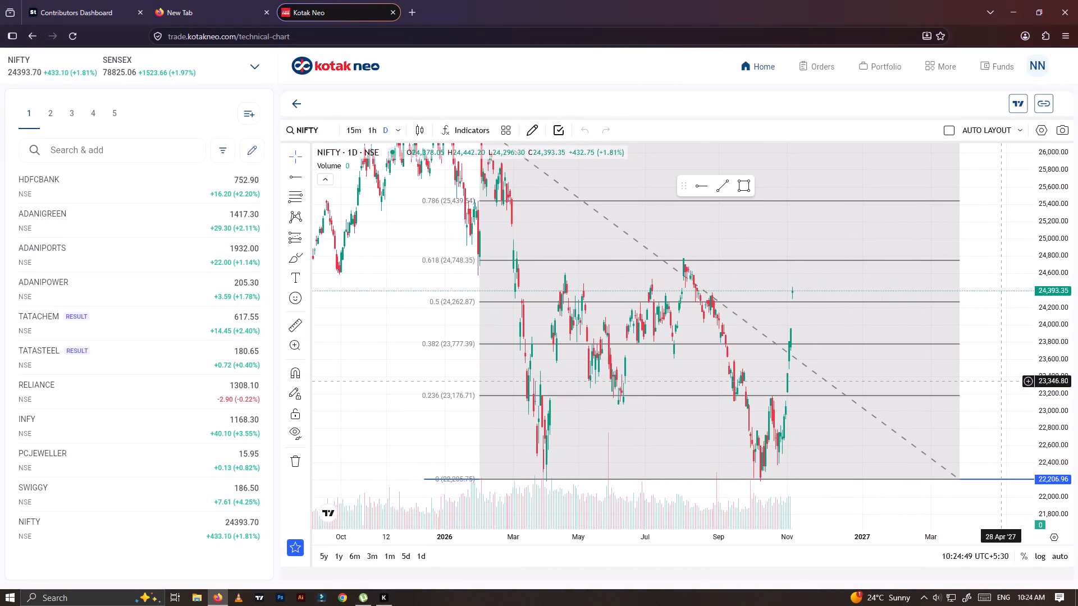
pyautogui.scroll(2, 1042, 393)
pyautogui.scroll(-1, 1042, 393)
pyautogui.scroll(2, 1042, 393)
pyautogui.moveTo(747, 334); pyautogui.dragTo(716, 364)
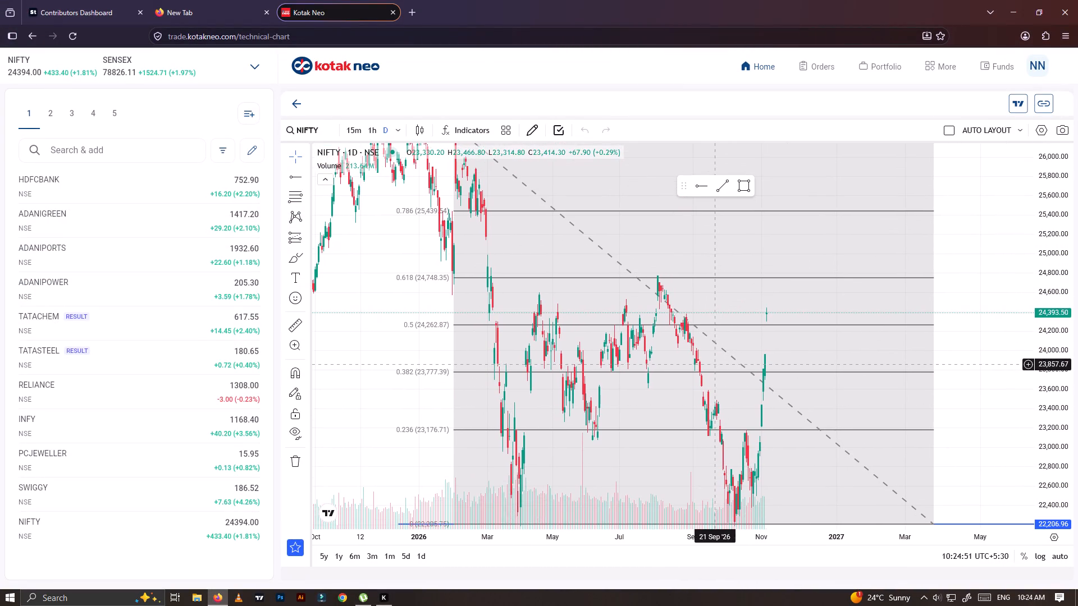
pyautogui.scroll(2, 657, 371)
pyautogui.moveTo(658, 372); pyautogui.dragTo(733, 388)
pyautogui.moveTo(1058, 302); pyautogui.dragTo(1056, 323)
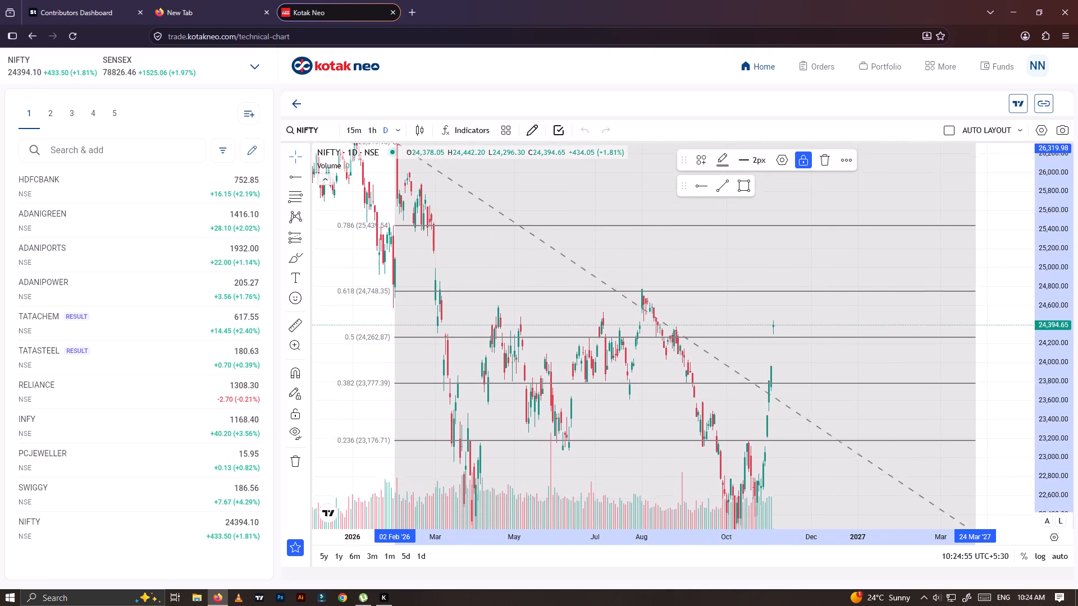
pyautogui.moveTo(1056, 323); pyautogui.dragTo(1050, 359)
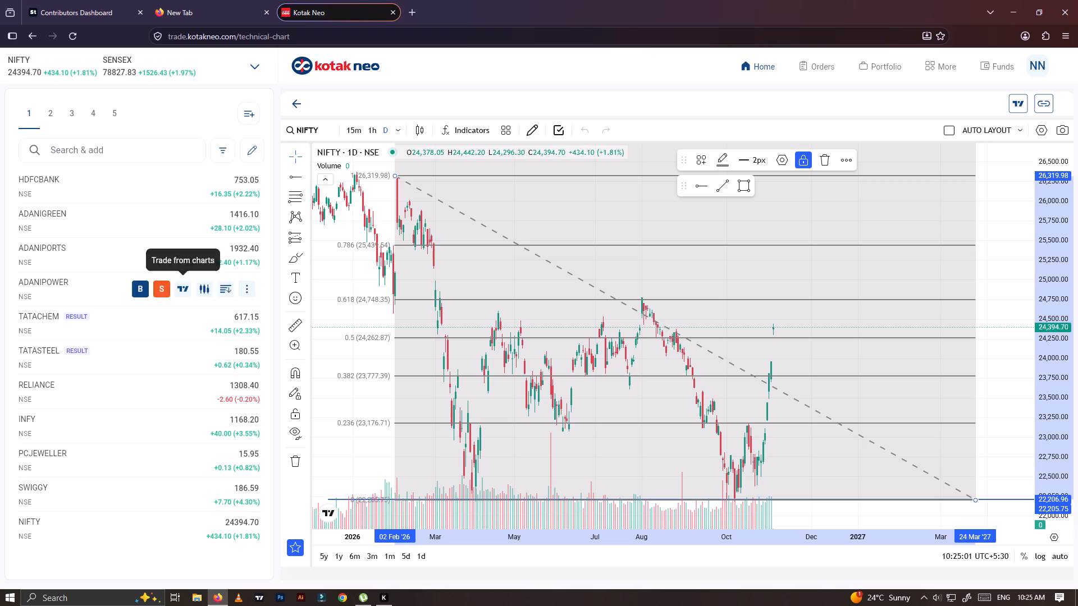
pyautogui.scroll(5, 103, 395)
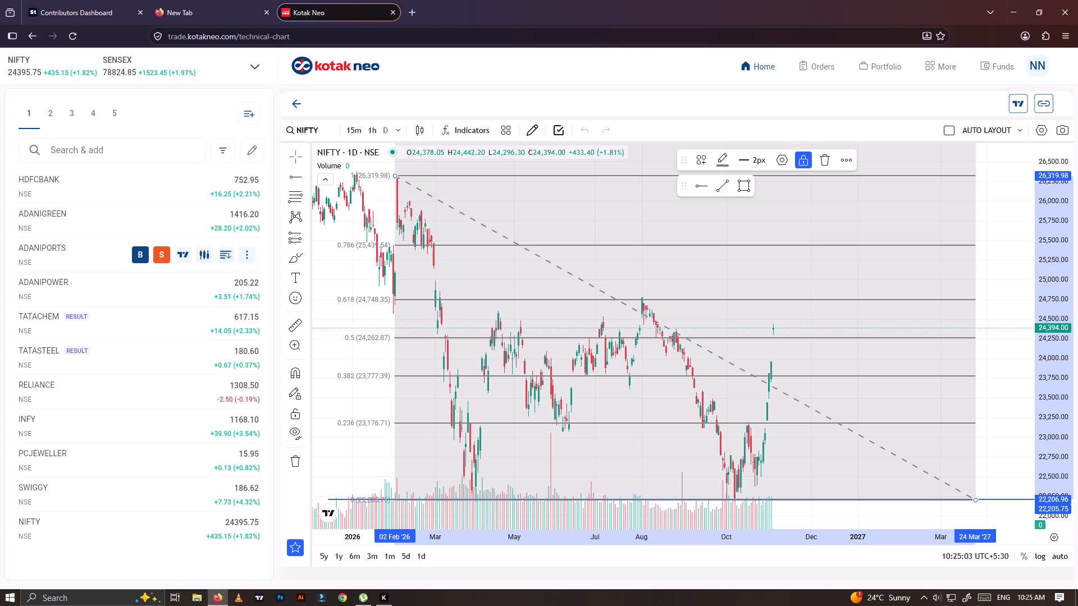
# Open the technical chart of HDFCBANK from watchlist 1 and examine its daily price action around the horizontal levels.
pyautogui.click(206, 187)
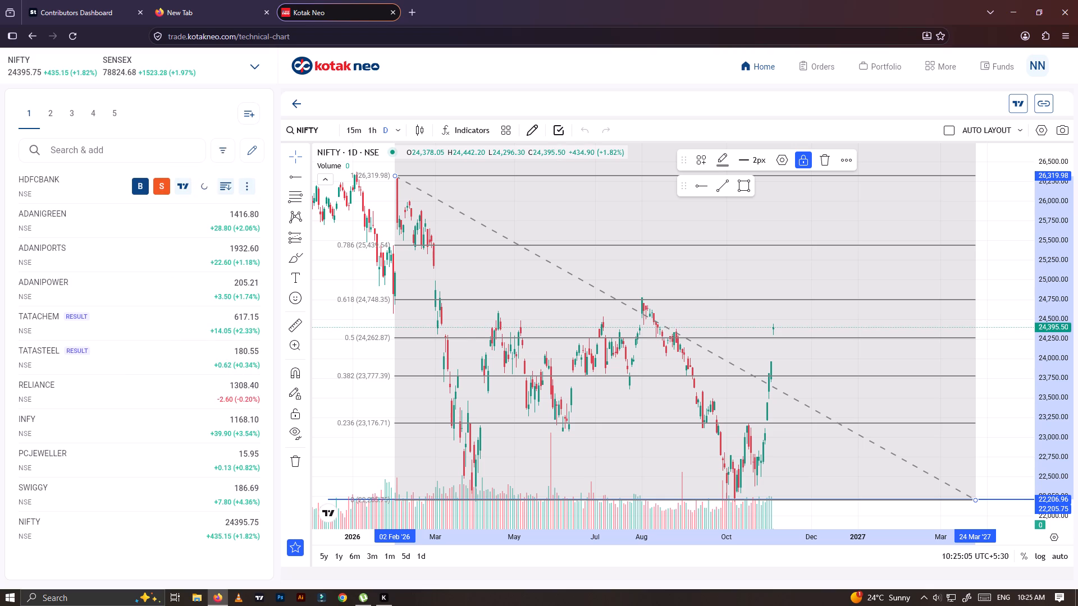
pyautogui.scroll(-5, 914, 324)
pyautogui.moveTo(1056, 264); pyautogui.dragTo(1020, 453)
pyautogui.scroll(-6, 880, 398)
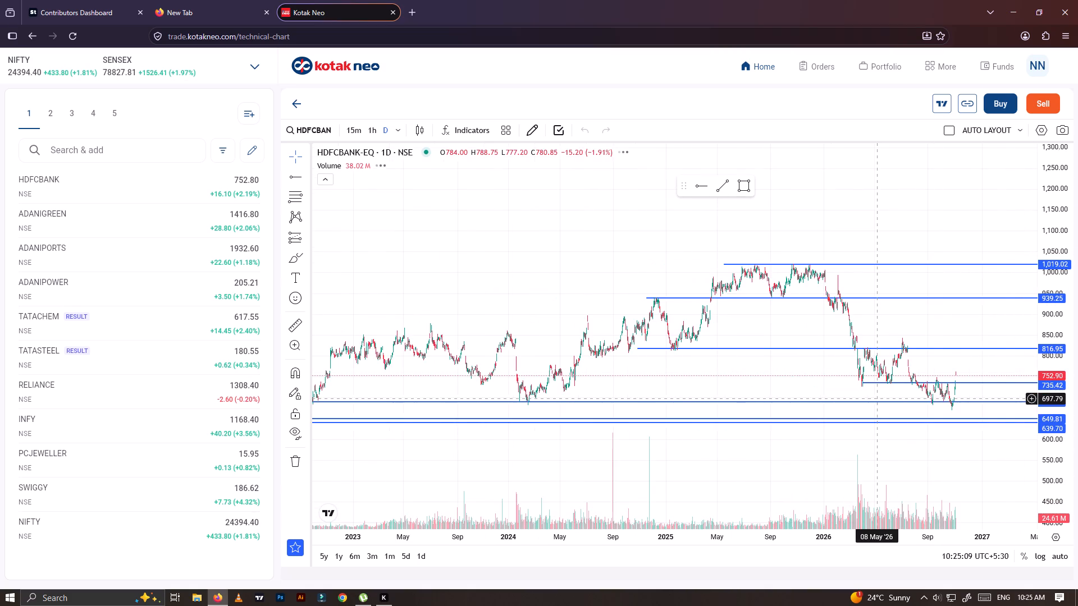
pyautogui.scroll(-5, 876, 397)
pyautogui.scroll(12, 988, 419)
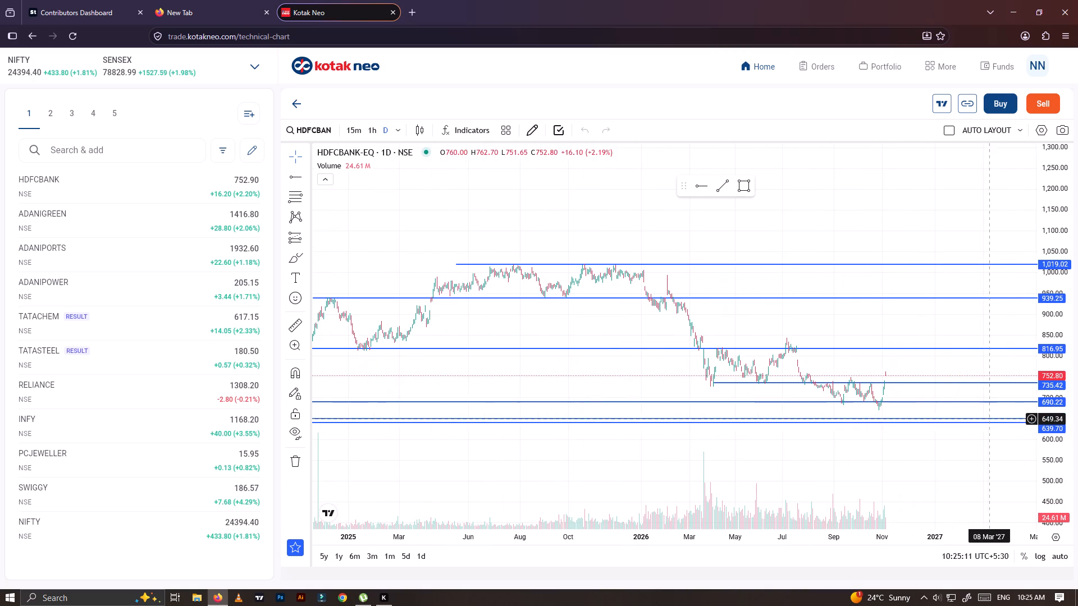
pyautogui.moveTo(1040, 438); pyautogui.dragTo(983, 273)
pyautogui.scroll(5, 814, 402)
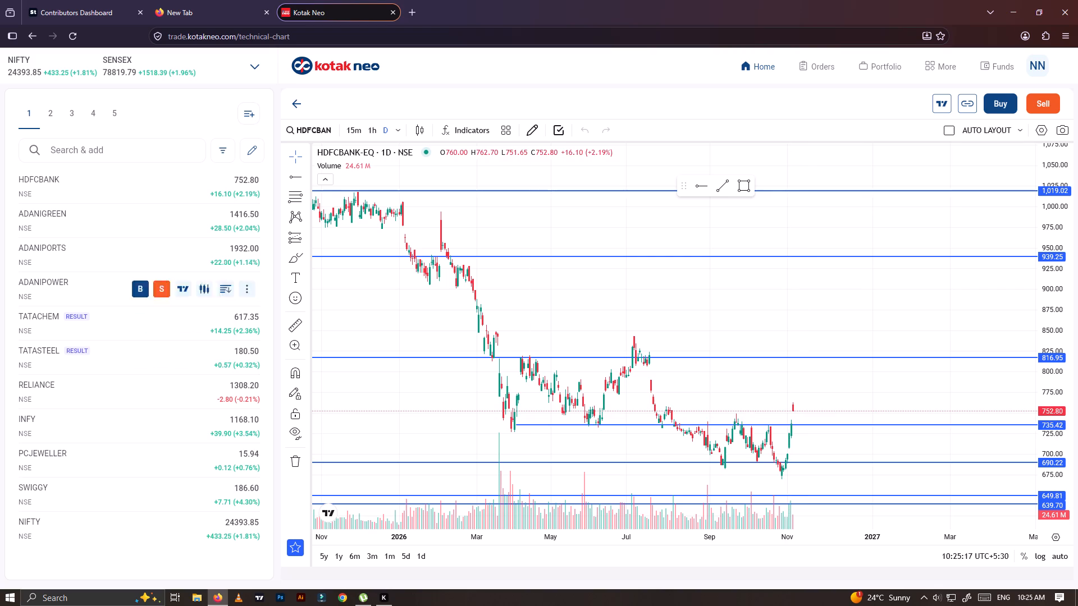
# Open the technical chart of ADANIGREEN from watchlist 1 and examine its multi-year daily price history.
pyautogui.click(202, 219)
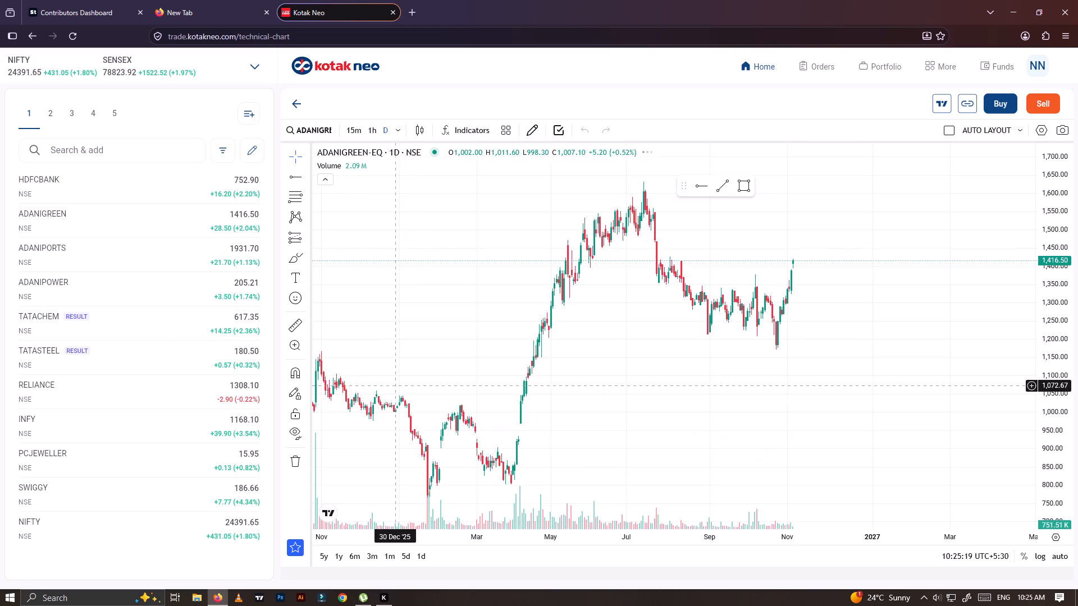
pyautogui.scroll(-5, 329, 384)
pyautogui.scroll(-10, 559, 433)
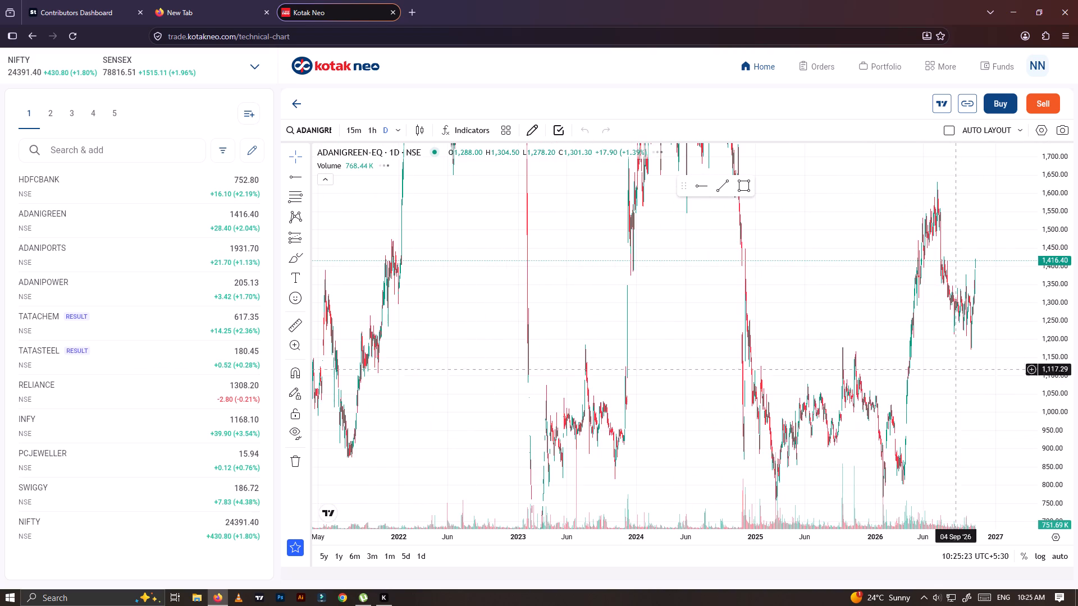
pyautogui.moveTo(1058, 266); pyautogui.dragTo(1040, 494)
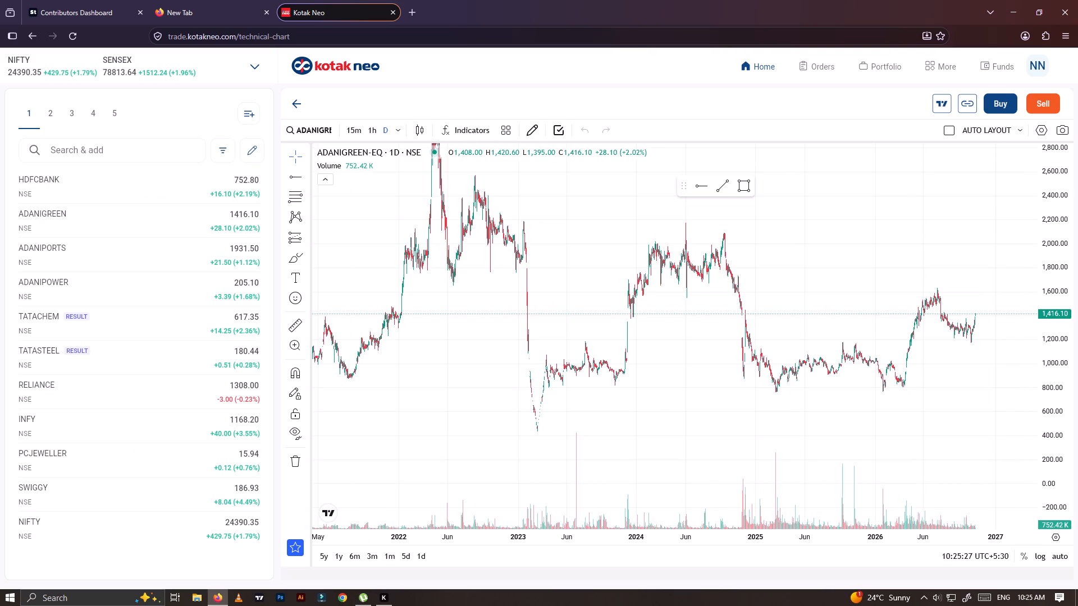
# Open the technical chart of BANKNIFTY from watchlist 2 and examine its daily price swings from 2025 through 2026.
pyautogui.click(58, 111)
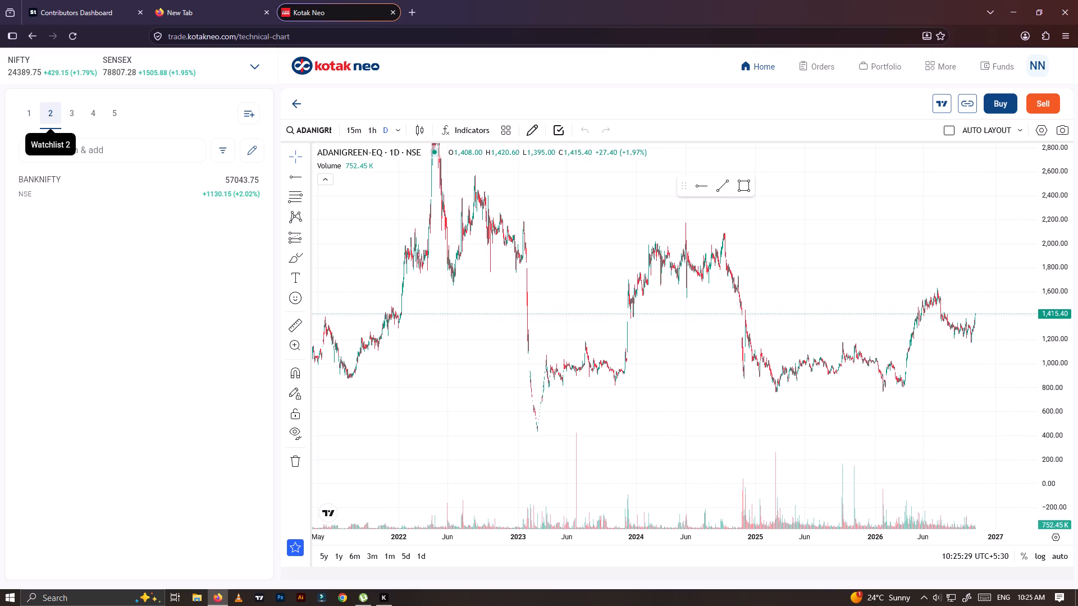
pyautogui.click(211, 189)
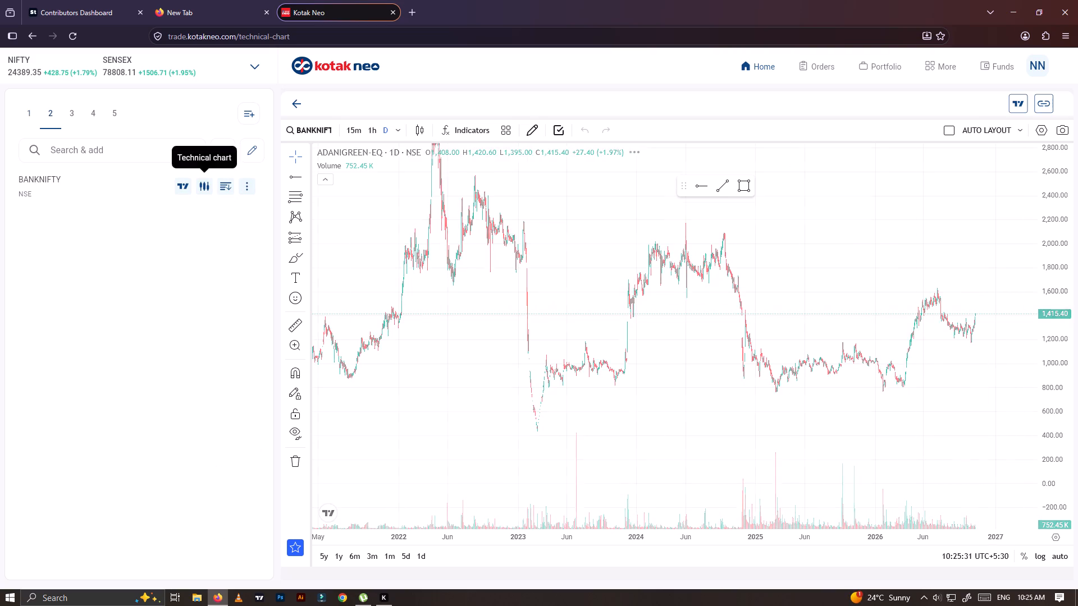
pyautogui.moveTo(767, 318); pyautogui.dragTo(664, 339)
pyautogui.moveTo(643, 343); pyautogui.dragTo(607, 350)
pyautogui.scroll(6, 610, 362)
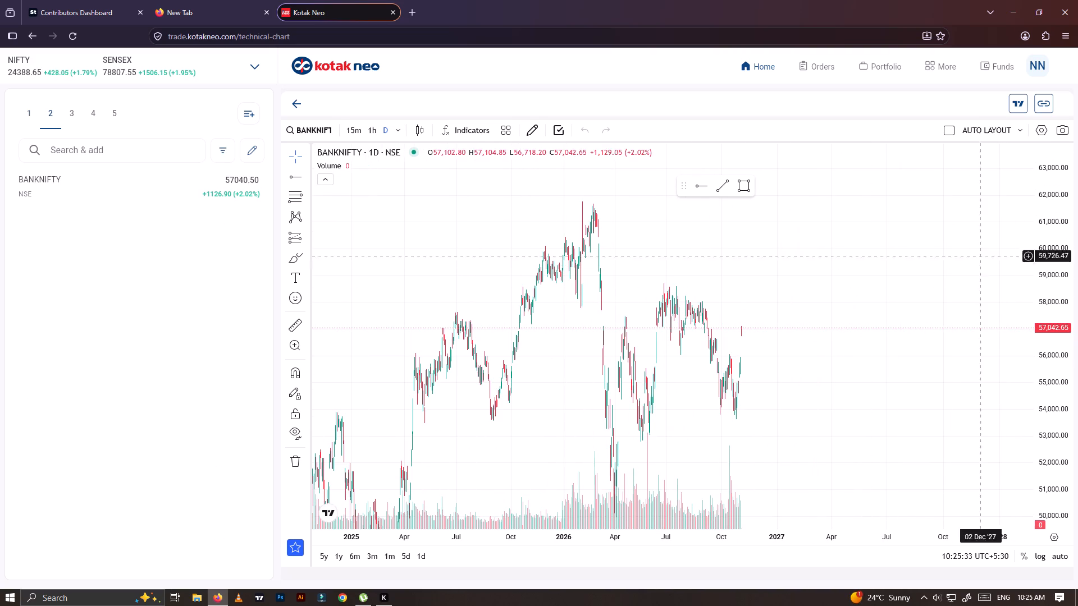
pyautogui.moveTo(1056, 238); pyautogui.dragTo(1038, 442)
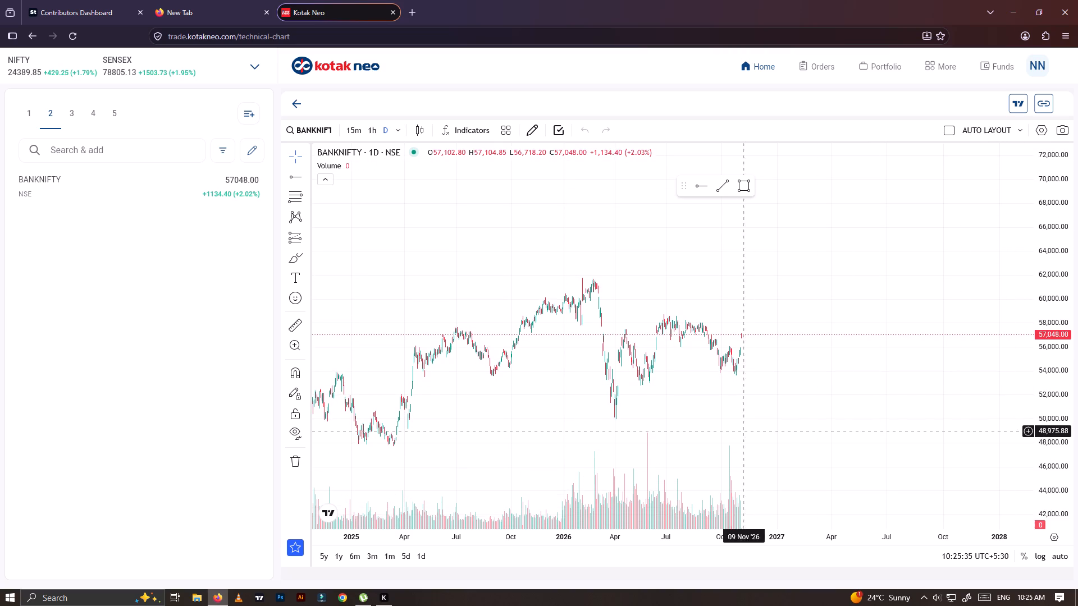
pyautogui.scroll(4, 656, 428)
pyautogui.click(700, 379)
pyautogui.moveTo(593, 338); pyautogui.dragTo(678, 321)
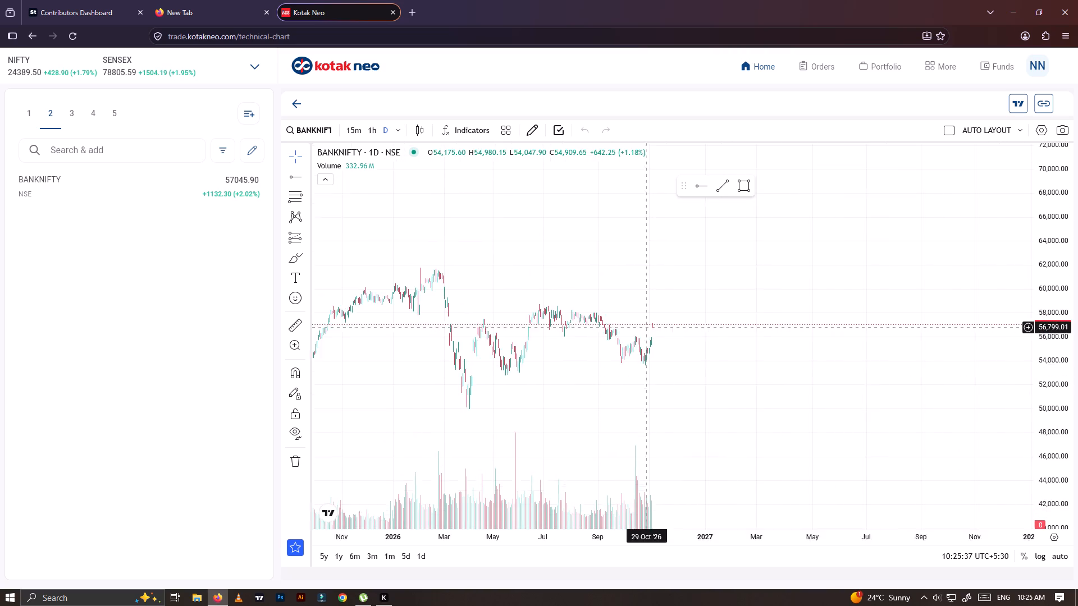
pyautogui.moveTo(678, 321); pyautogui.dragTo(795, 309)
pyautogui.moveTo(1044, 378); pyautogui.dragTo(981, 224)
pyautogui.scroll(3, 764, 269)
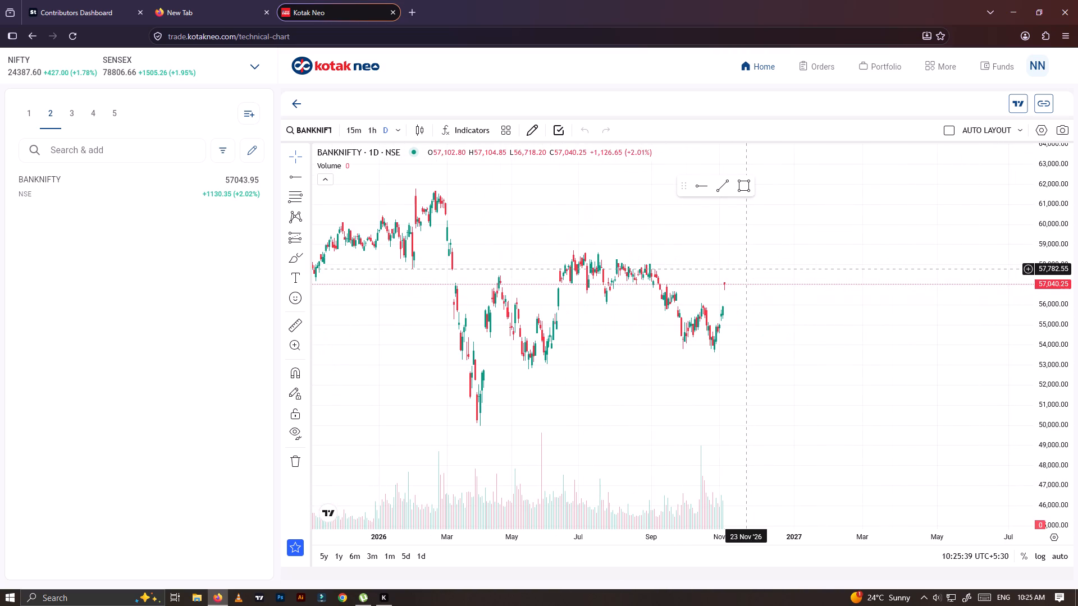
# Add the Fib Retracement tool to the favourite drawing tools.
pyautogui.click(308, 197)
pyautogui.click(462, 214)
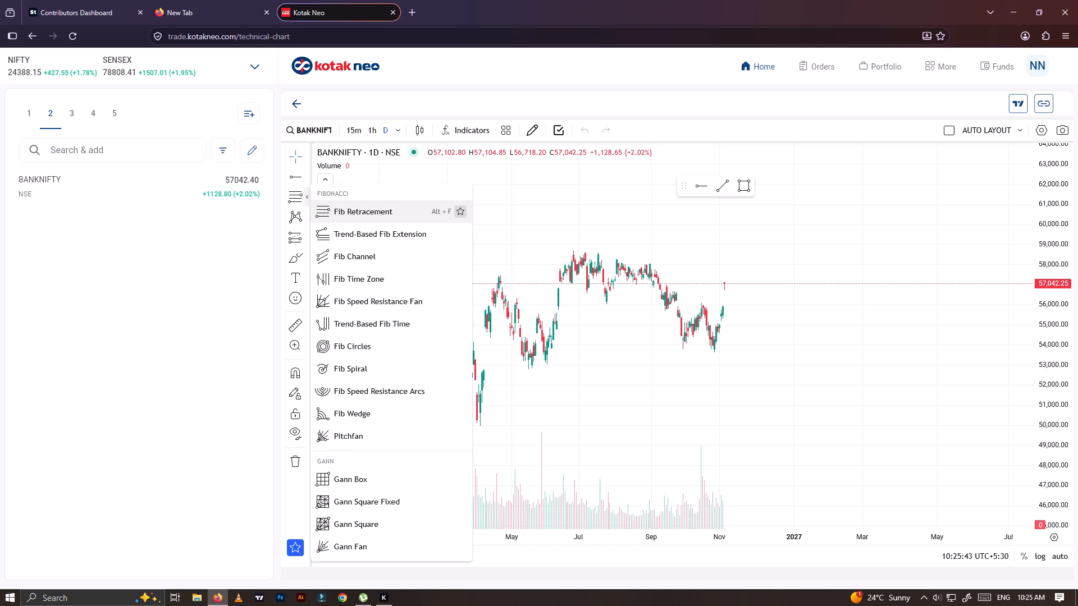
pyautogui.click(769, 244)
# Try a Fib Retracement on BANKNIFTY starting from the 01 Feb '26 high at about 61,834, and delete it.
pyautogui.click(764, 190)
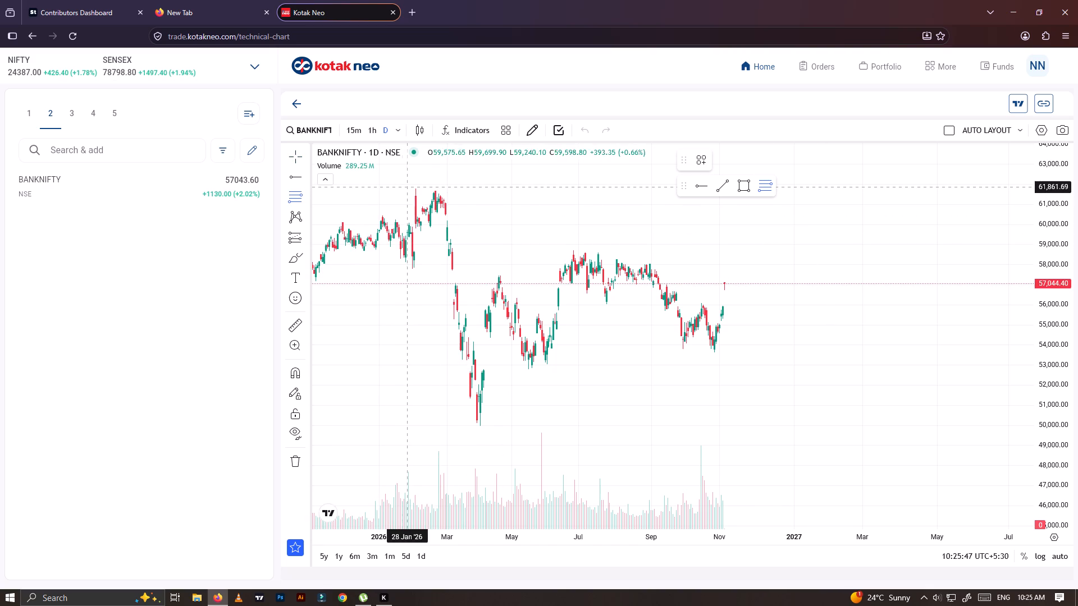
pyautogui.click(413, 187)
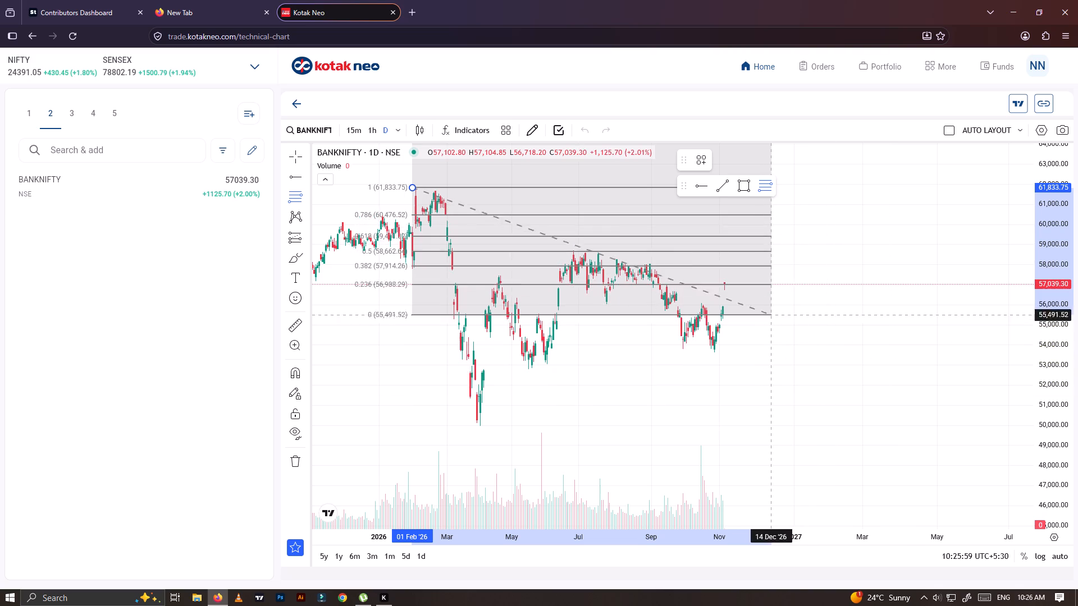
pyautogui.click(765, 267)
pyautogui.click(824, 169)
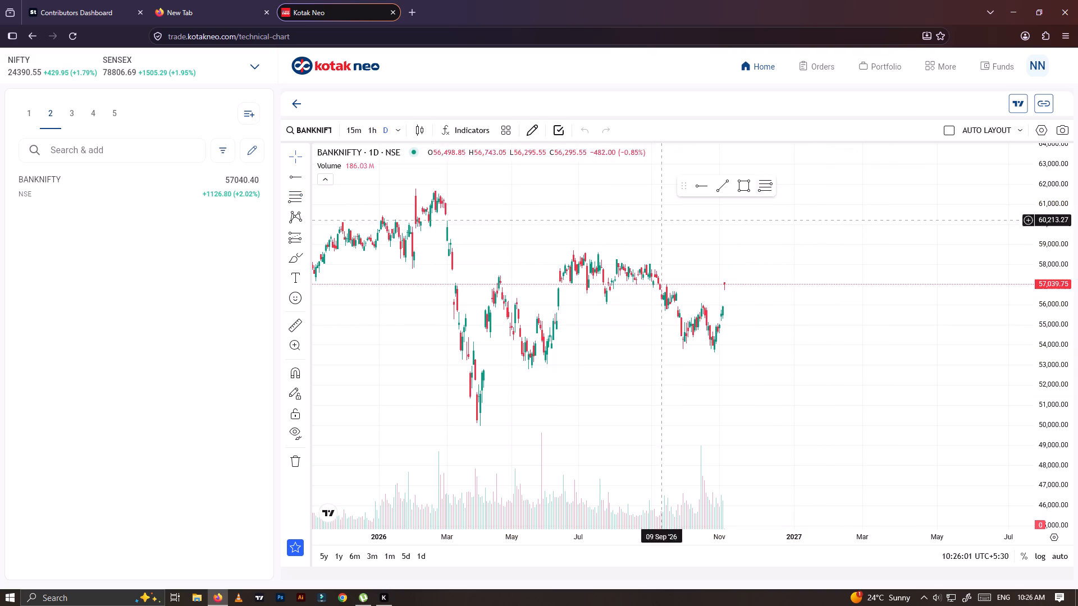
# Open the technical chart of SONACOMS from watchlist 3 and examine its full daily price history.
pyautogui.click(71, 113)
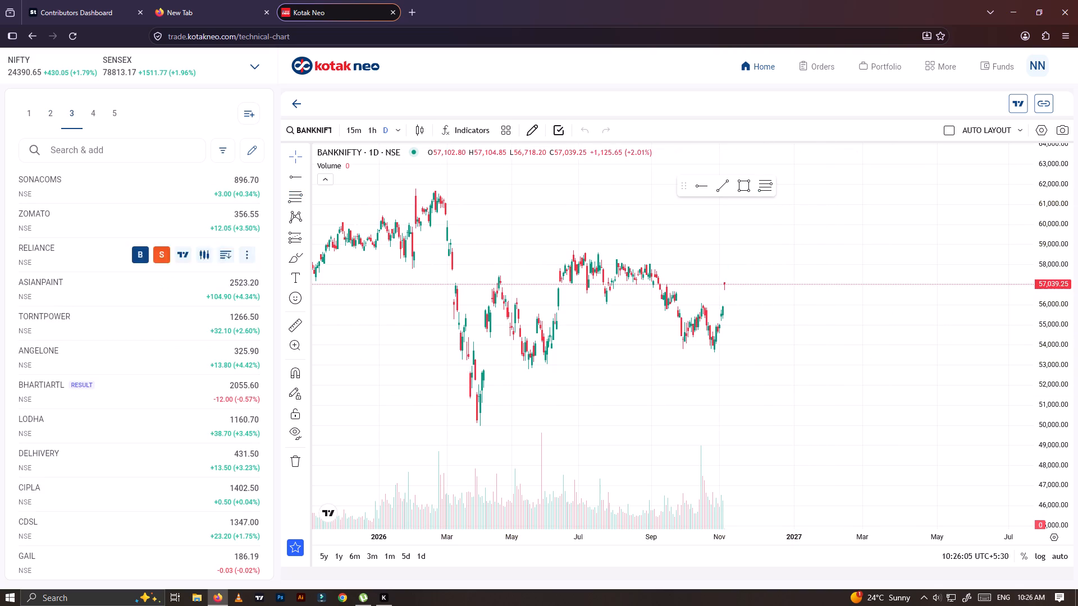
pyautogui.click(208, 185)
pyautogui.scroll(-10, 560, 357)
pyautogui.moveTo(1066, 251); pyautogui.dragTo(1040, 486)
pyautogui.scroll(-7, 773, 420)
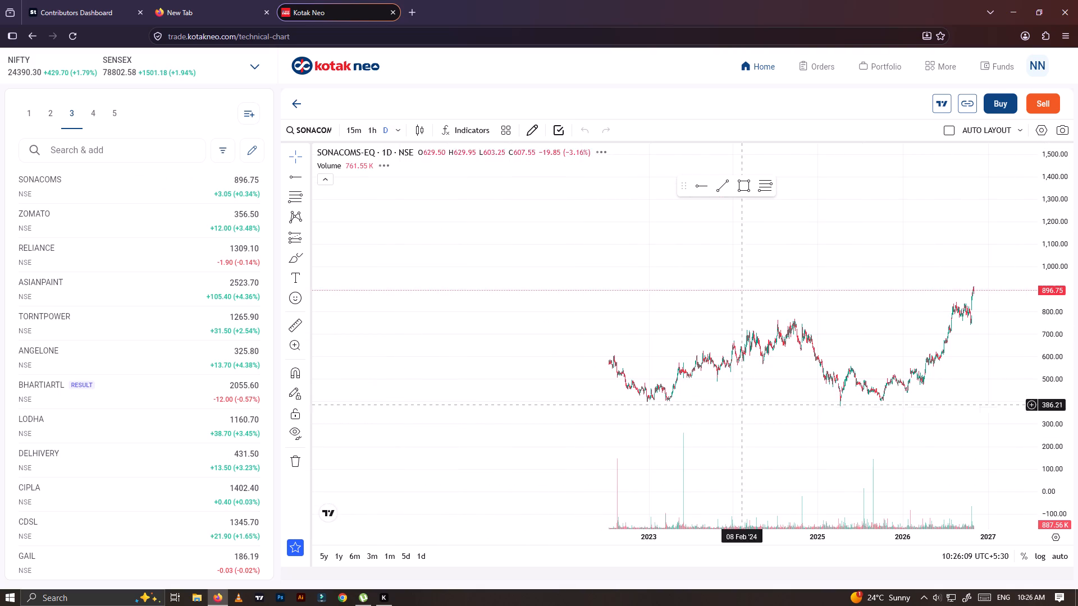
# Add the 1 week interval to the favourite intervals and switch the SONACOMS chart to it.
pyautogui.click(399, 130)
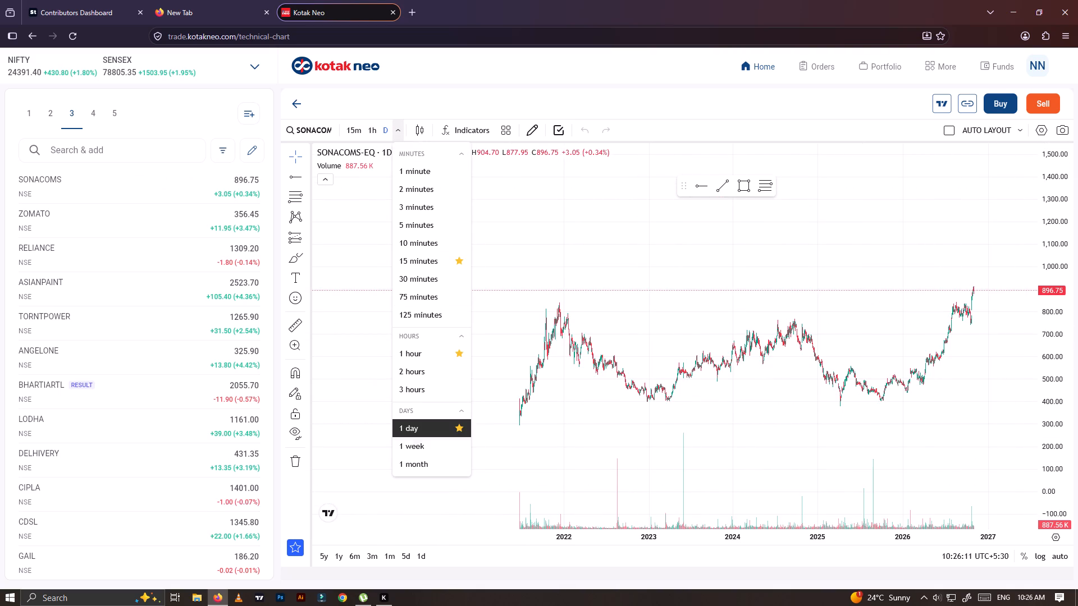
pyautogui.click(459, 446)
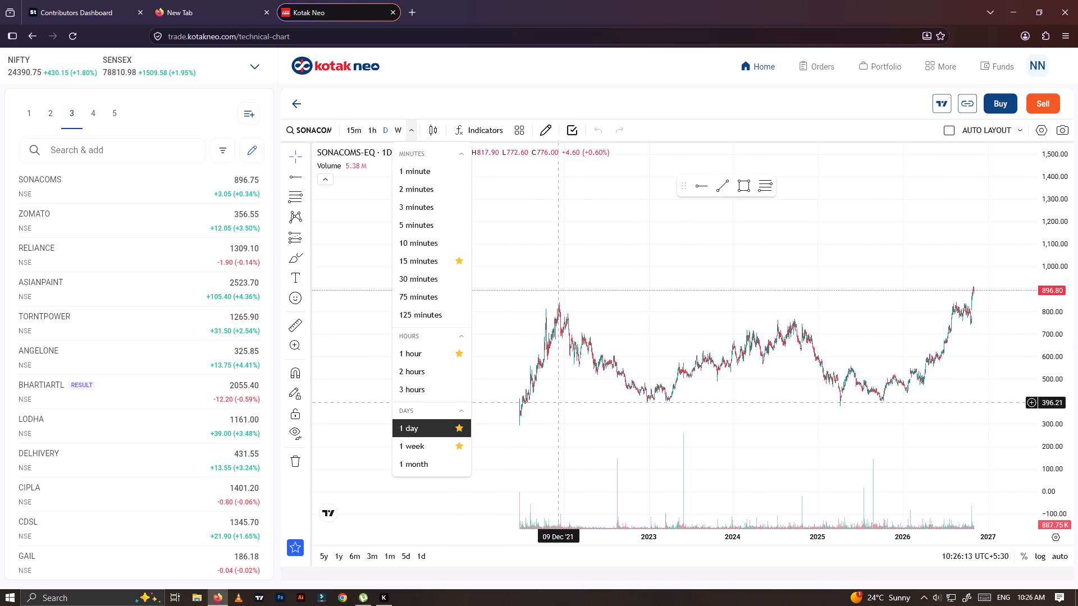
pyautogui.click(401, 128)
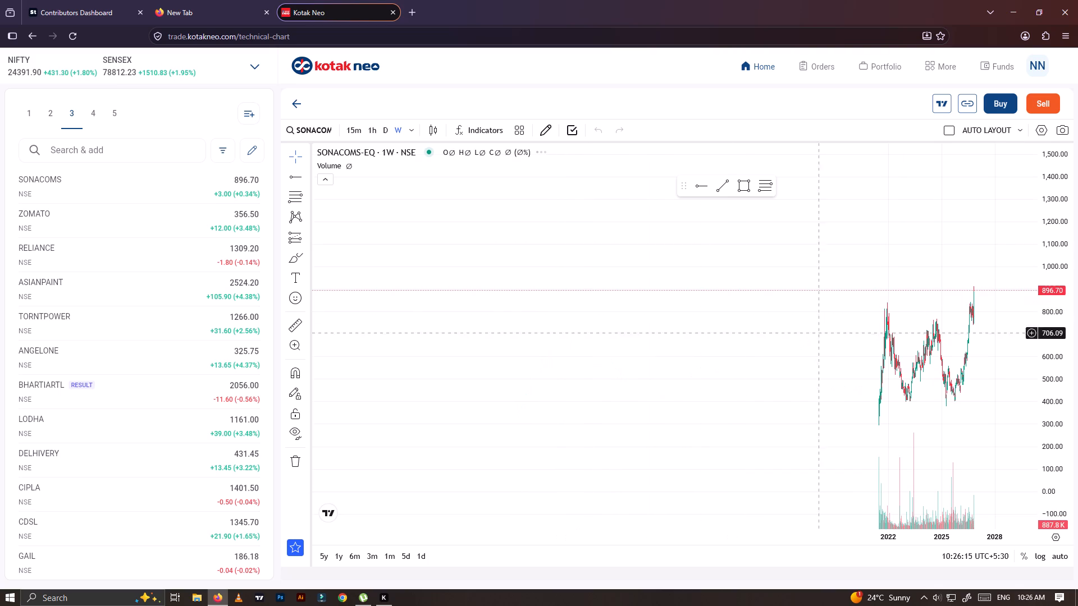
# Examine the weekly SONACOMS chart, from its 2021 start through the swings up to the latest candles.
pyautogui.moveTo(1048, 277); pyautogui.dragTo(1044, 353)
pyautogui.scroll(4, 948, 368)
pyautogui.moveTo(928, 375); pyautogui.dragTo(767, 393)
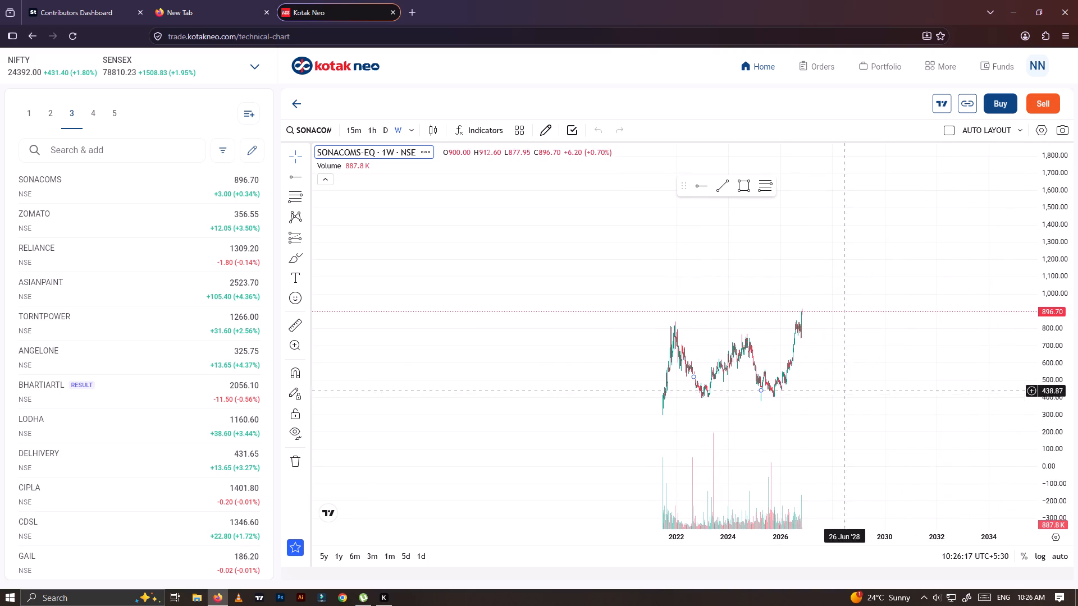
pyautogui.moveTo(1056, 428); pyautogui.dragTo(1038, 320)
pyautogui.click(1038, 315)
pyautogui.scroll(4, 647, 310)
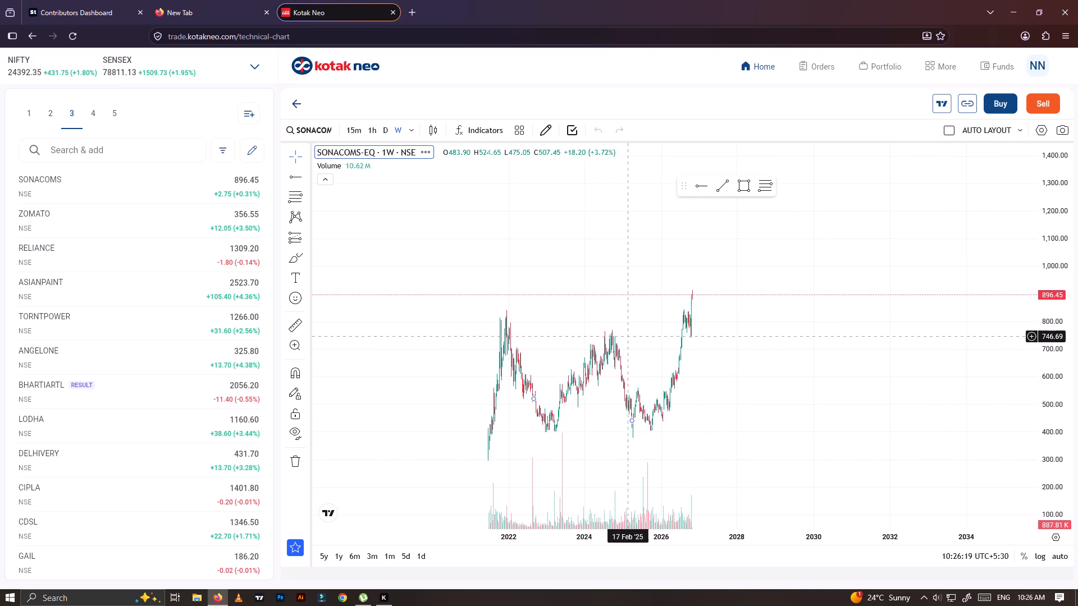
pyautogui.scroll(2, 623, 338)
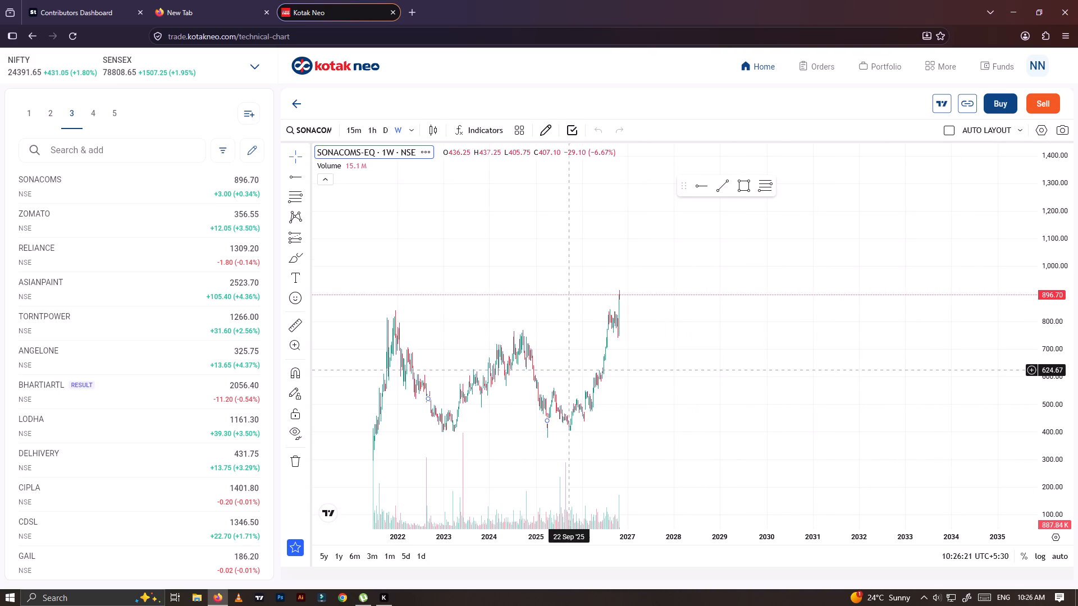
pyautogui.click(311, 132)
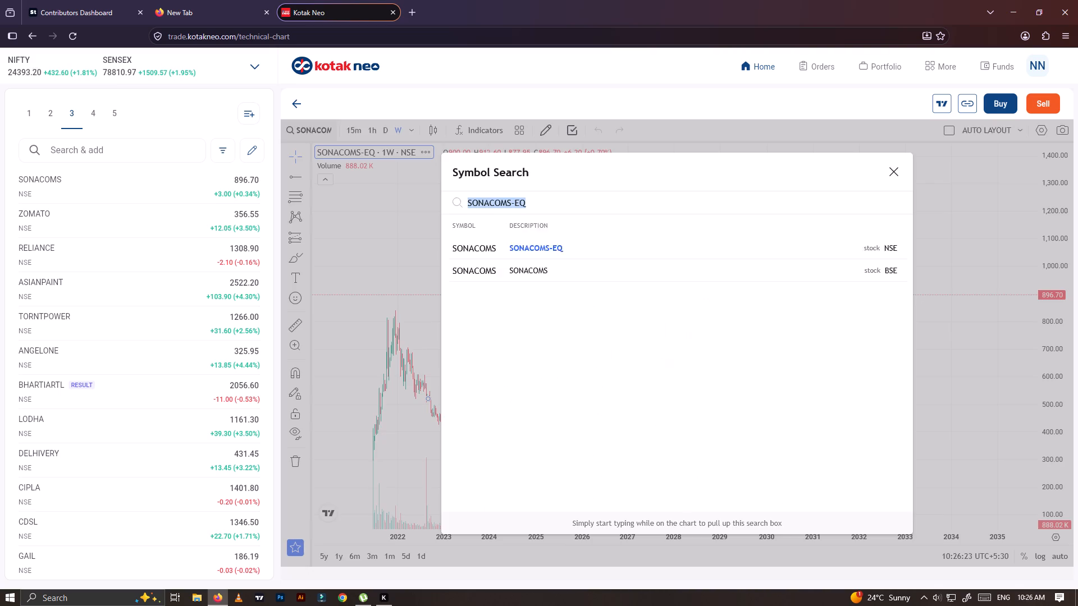
pyautogui.click(383, 297)
pyautogui.moveTo(469, 323); pyautogui.dragTo(652, 320)
pyautogui.scroll(4, 635, 316)
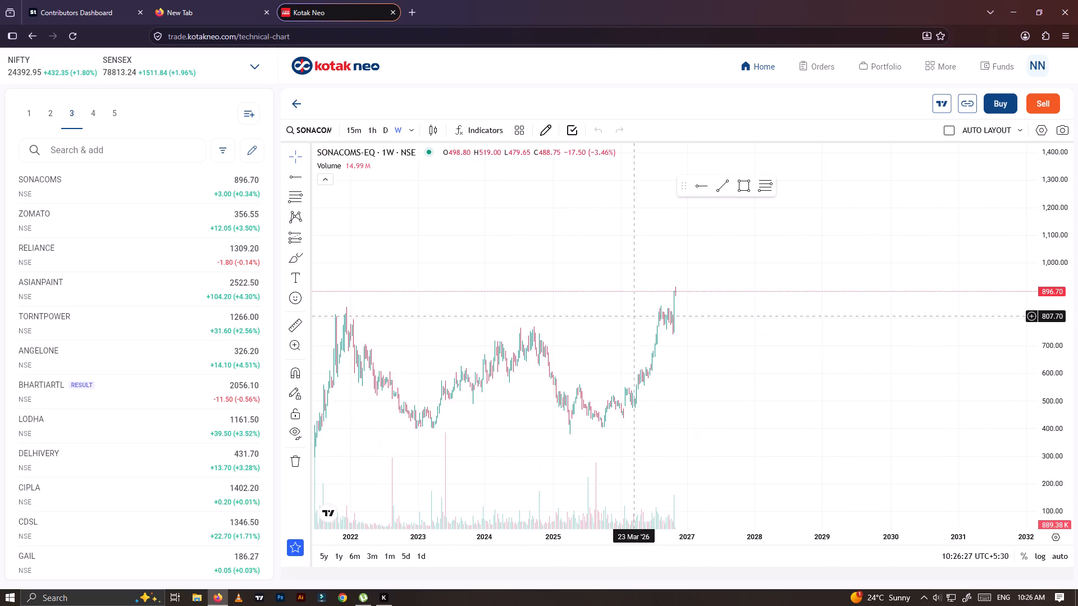
pyautogui.scroll(4, 632, 316)
pyautogui.moveTo(542, 318); pyautogui.dragTo(730, 276)
pyautogui.scroll(-2, 689, 320)
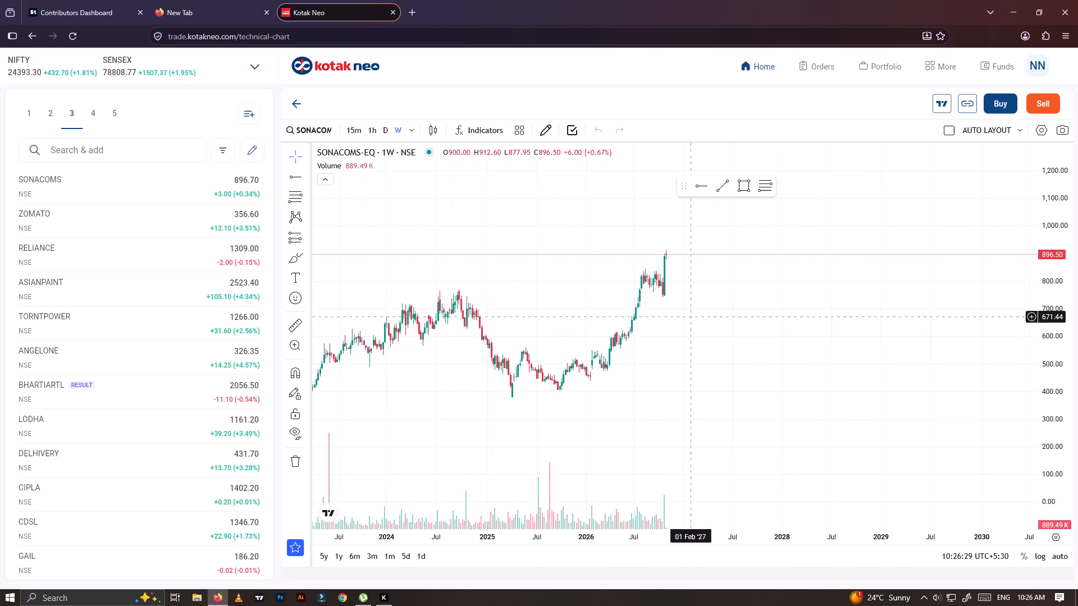
# Draw a horizontal ray at about 838 from the September 2021 high on the weekly SONACOMS chart and lock it.
pyautogui.scroll(-3, 688, 321)
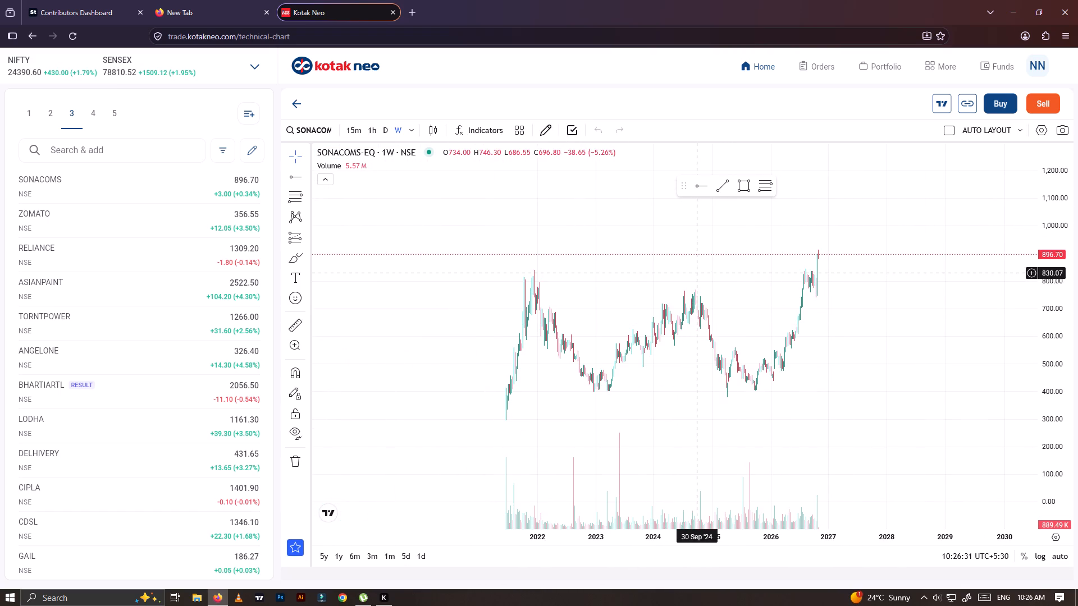
pyautogui.click(703, 189)
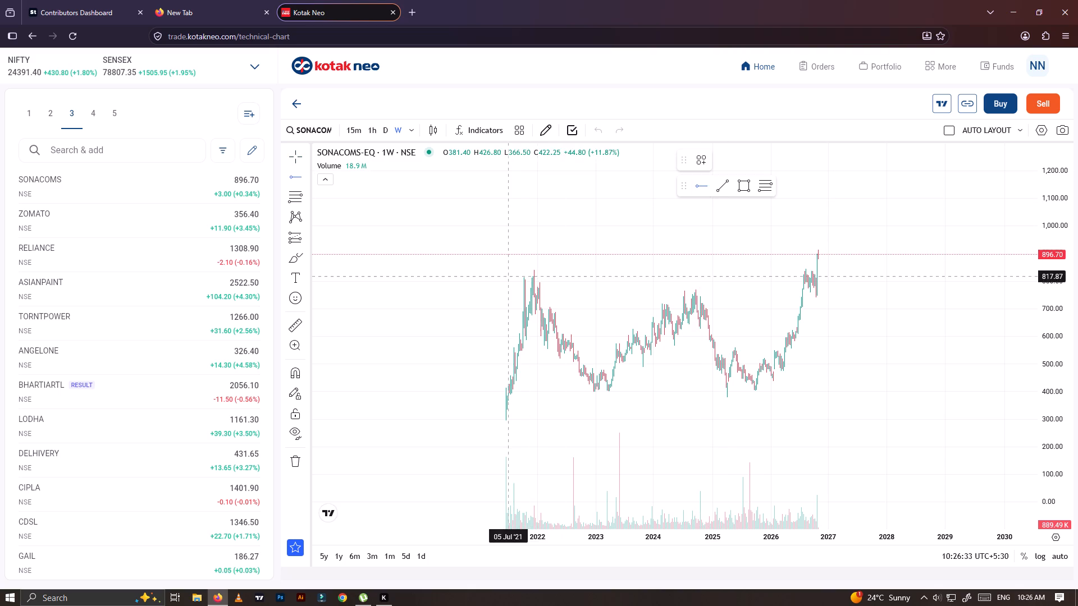
pyautogui.click(520, 270)
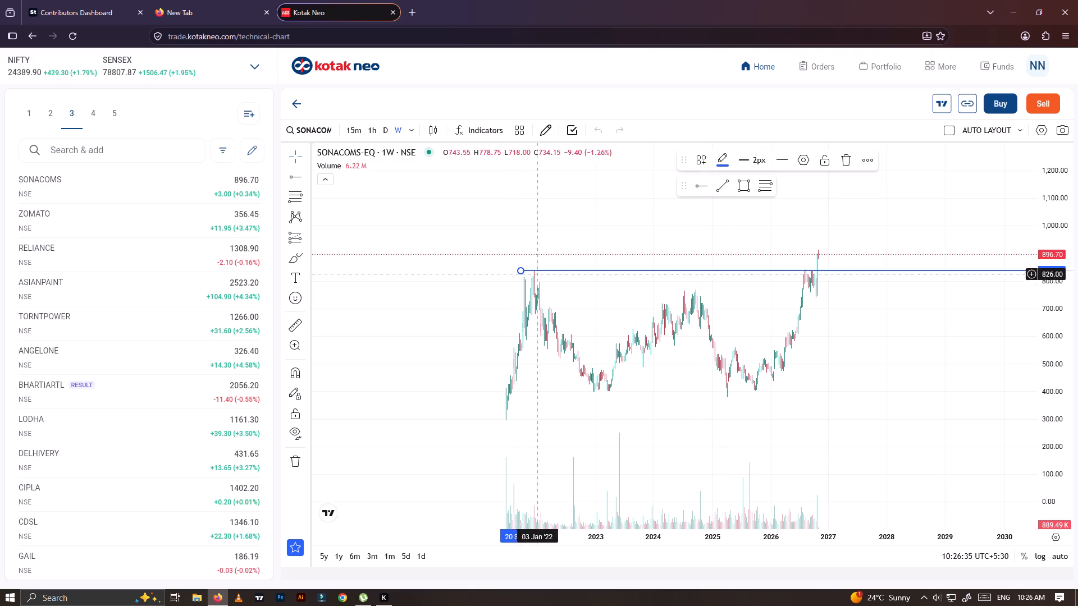
pyautogui.click(823, 164)
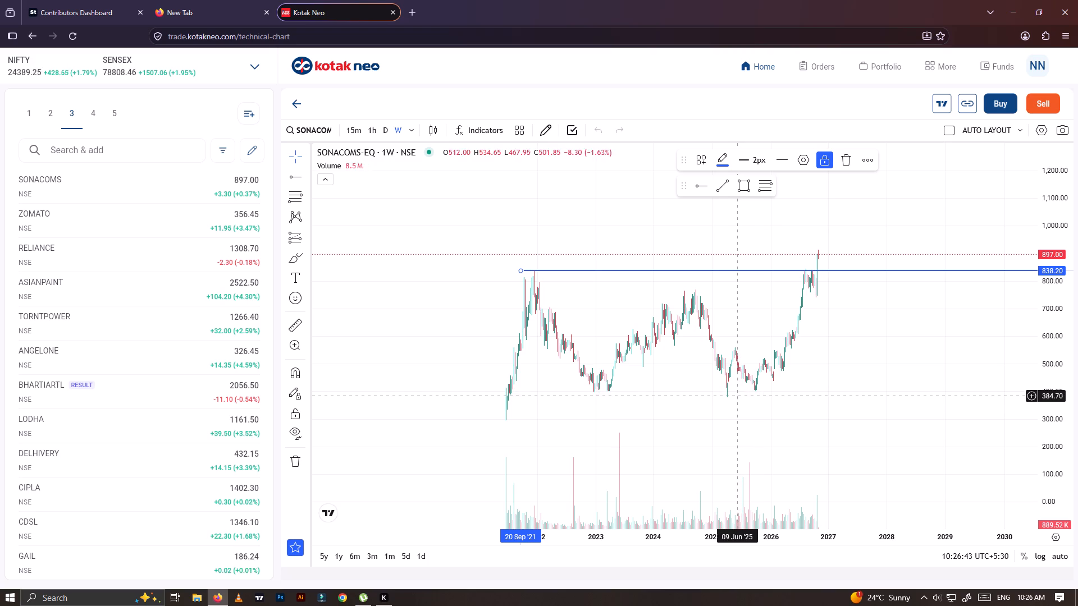
# Switch SONACOMS to the 1 day interval and draw a horizontal ray at about 405 from 21 Oct '22, along the lows.
pyautogui.scroll(5, 743, 398)
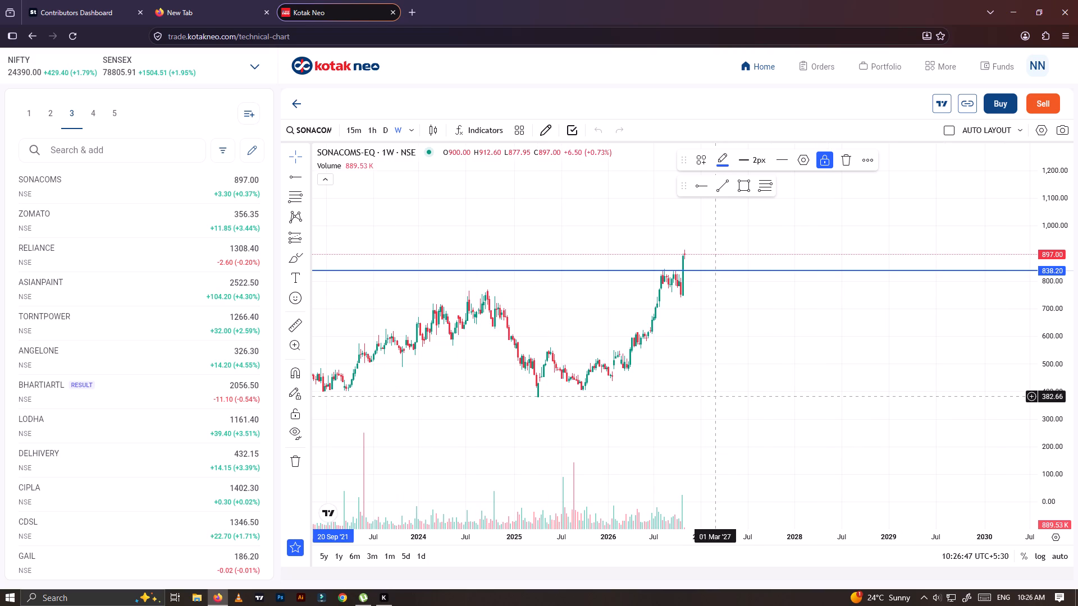
pyautogui.click(387, 134)
pyautogui.scroll(-6, 718, 351)
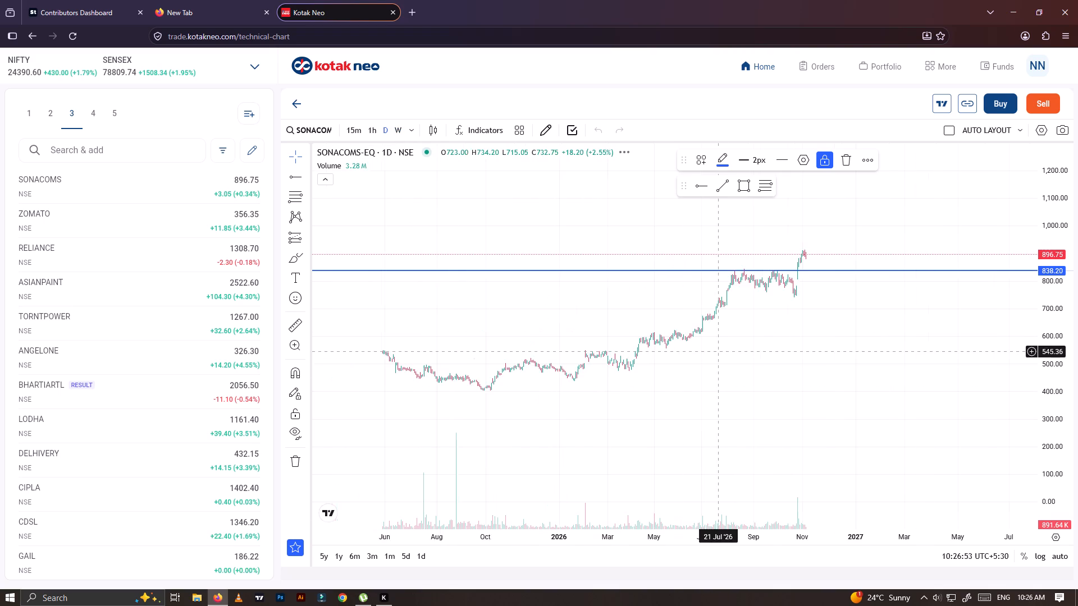
pyautogui.scroll(-12, 718, 351)
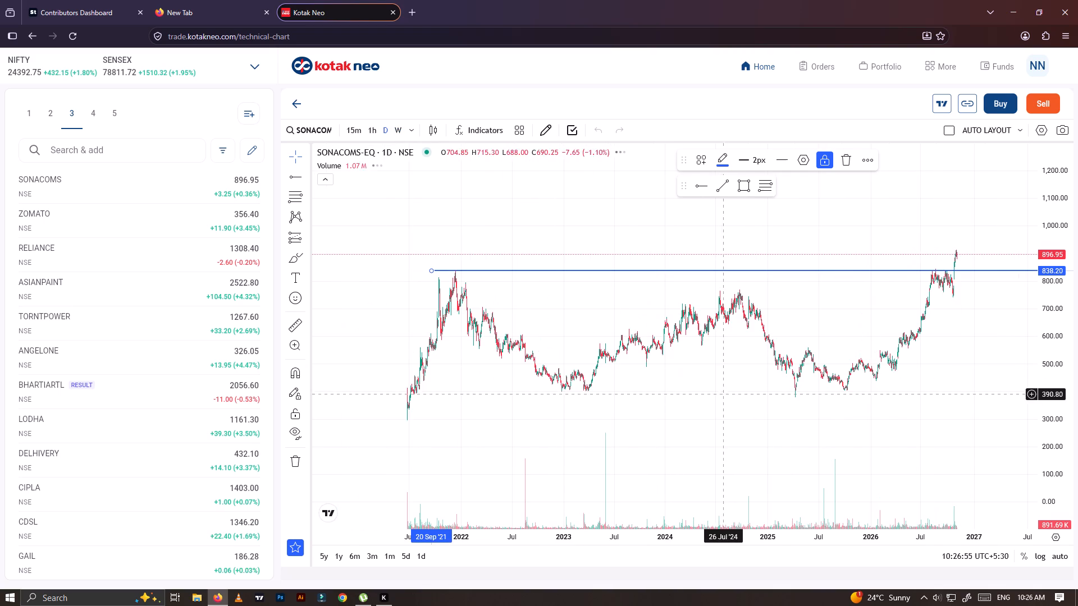
pyautogui.click(541, 390)
pyautogui.click(541, 390)
pyautogui.click(541, 390)
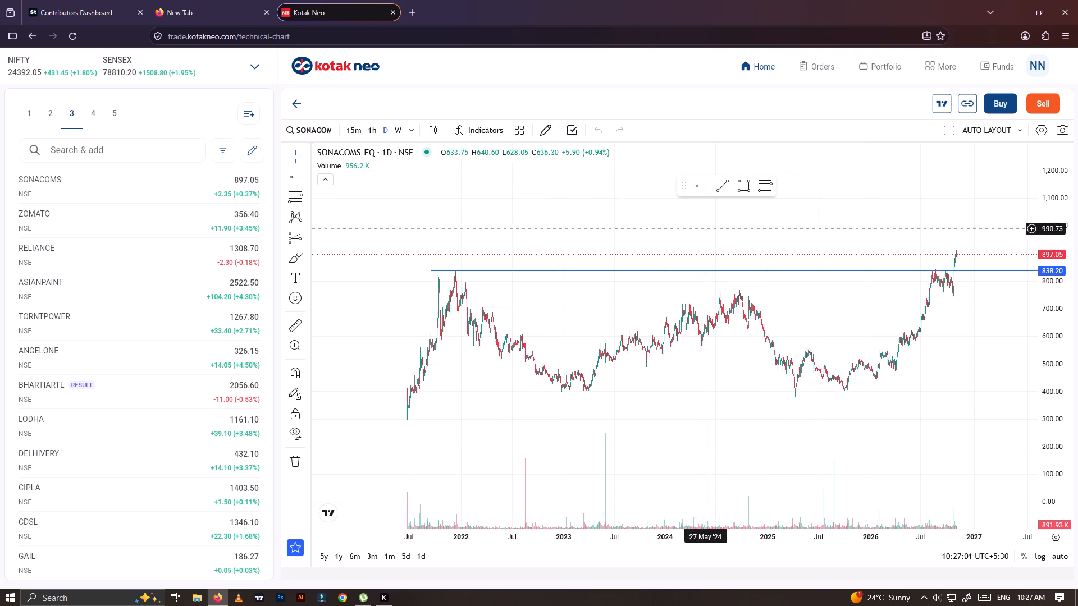
pyautogui.click(701, 184)
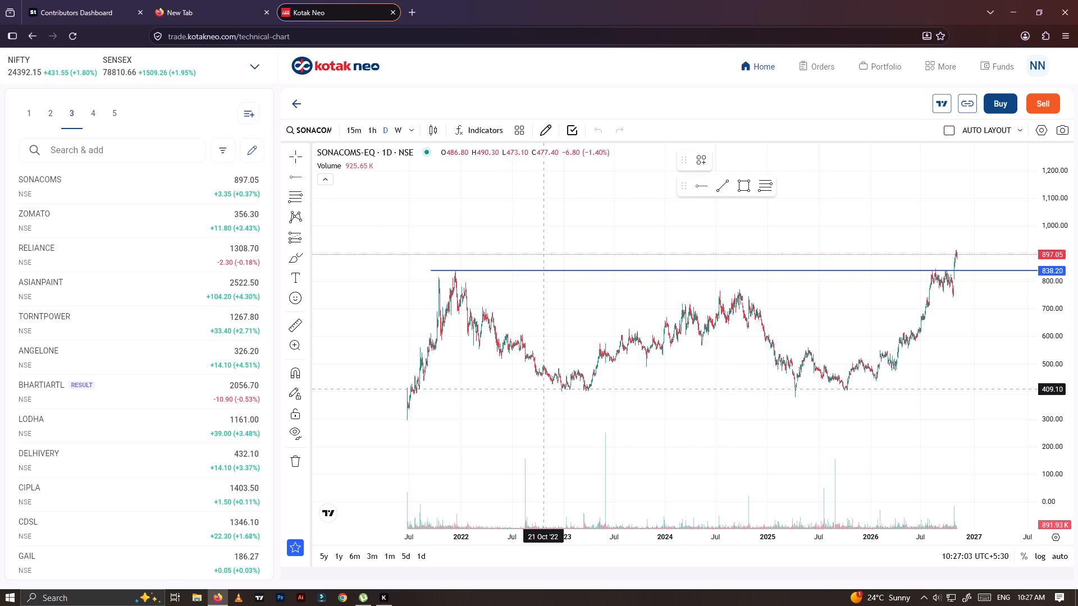
pyautogui.click(543, 390)
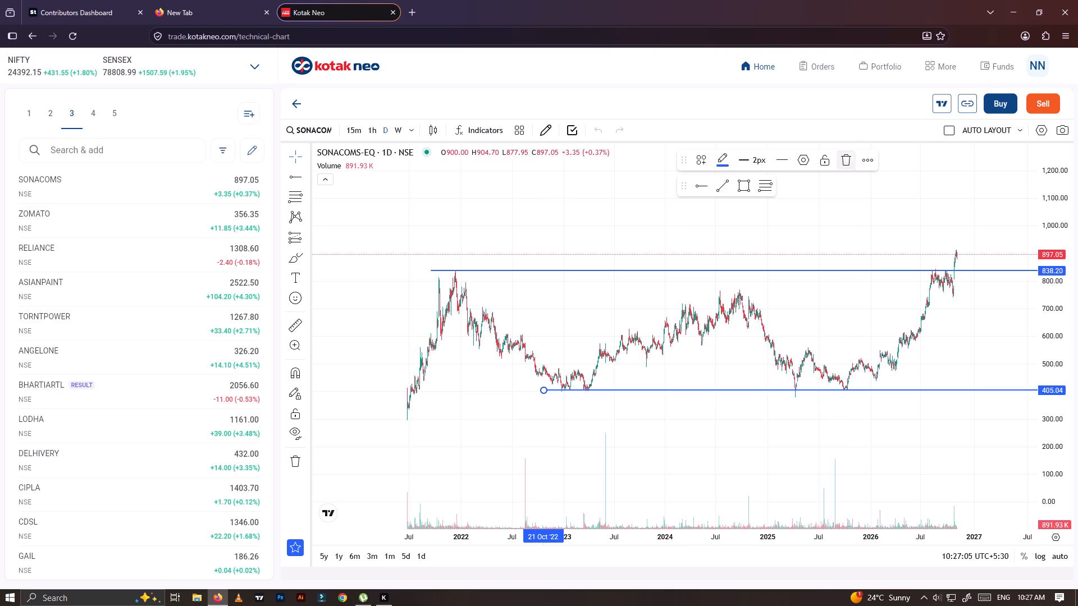
pyautogui.doubleClick(828, 160)
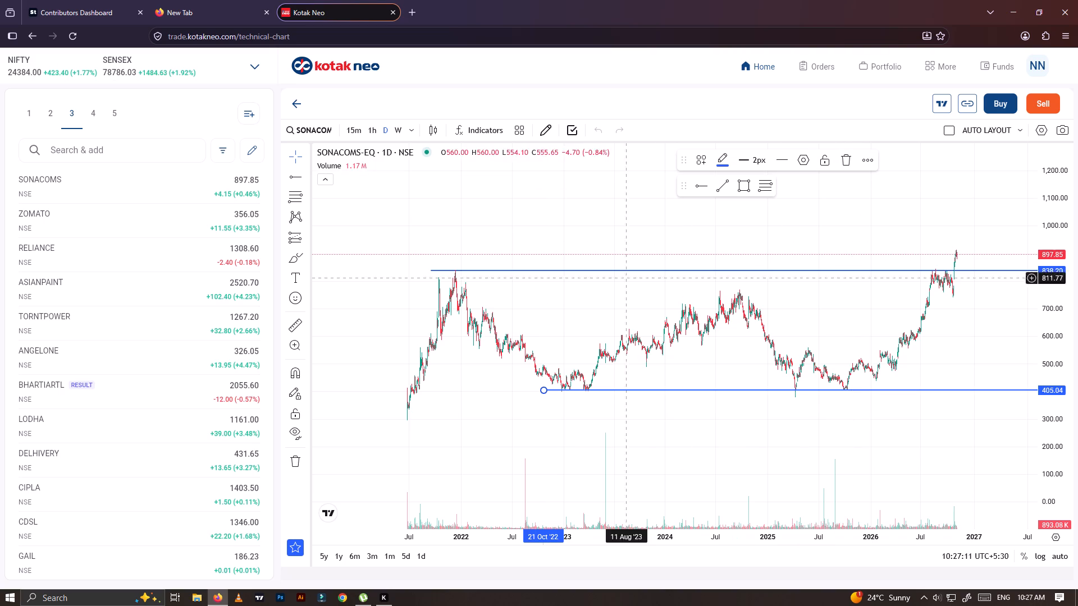
# Compare the daily and weekly SONACOMS charts, examining how price moves between the two horizontal rays.
pyautogui.scroll(2, 629, 292)
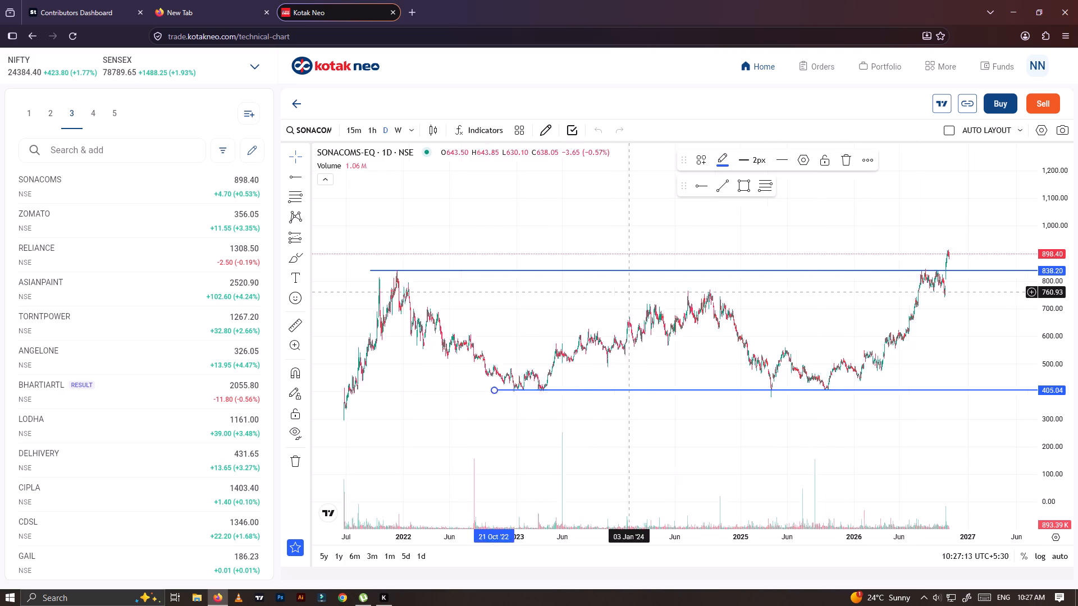
pyautogui.scroll(3, 629, 292)
pyautogui.moveTo(1055, 396); pyautogui.dragTo(1014, 190)
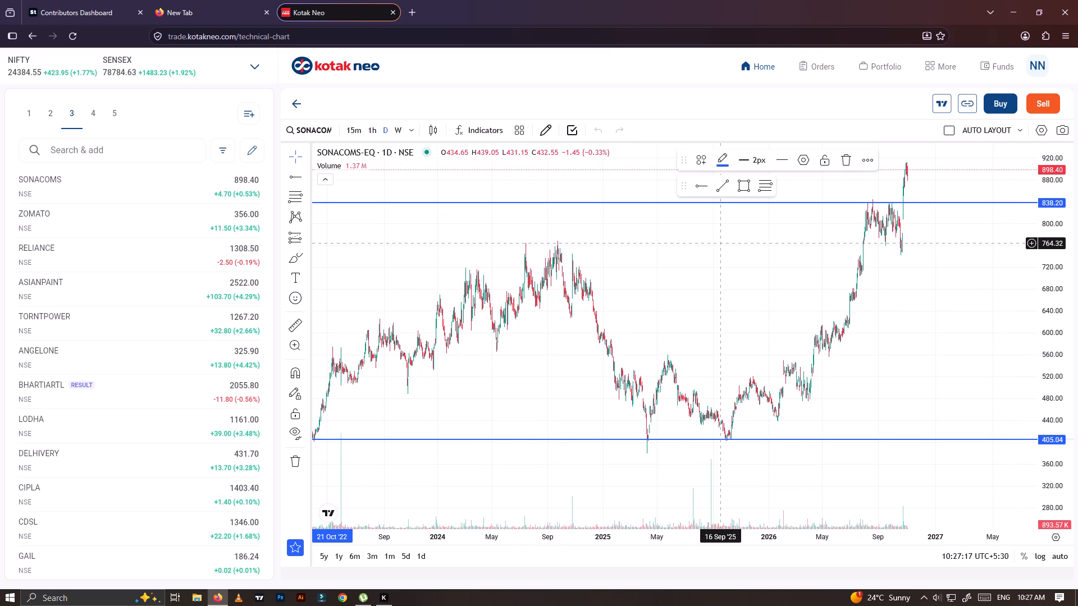
pyautogui.scroll(5, 720, 243)
pyautogui.scroll(4, 535, 256)
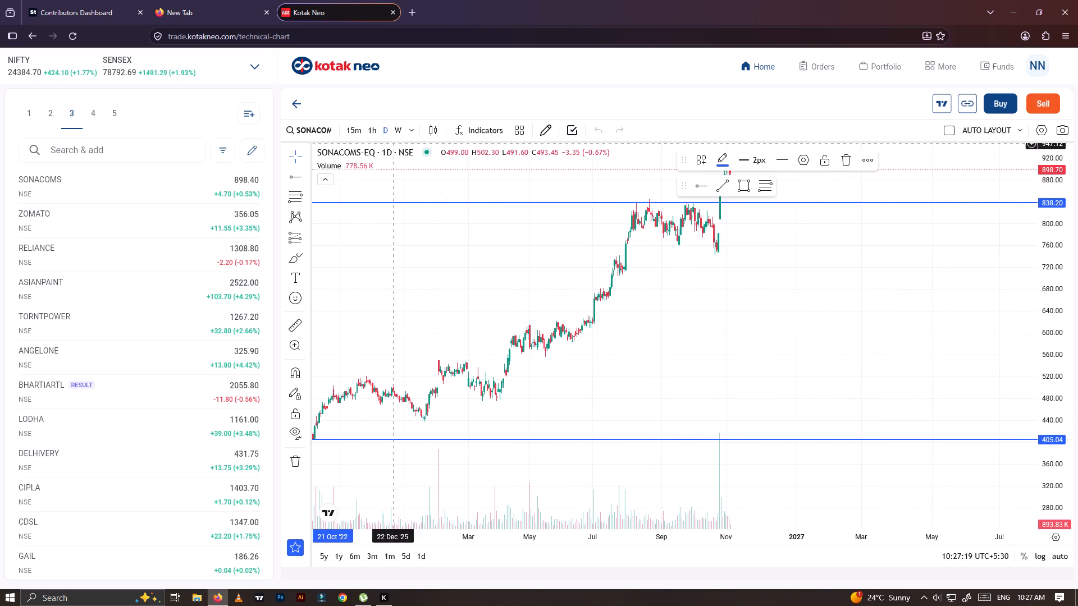
pyautogui.click(397, 131)
pyautogui.scroll(5, 717, 283)
pyautogui.moveTo(603, 274); pyautogui.dragTo(821, 269)
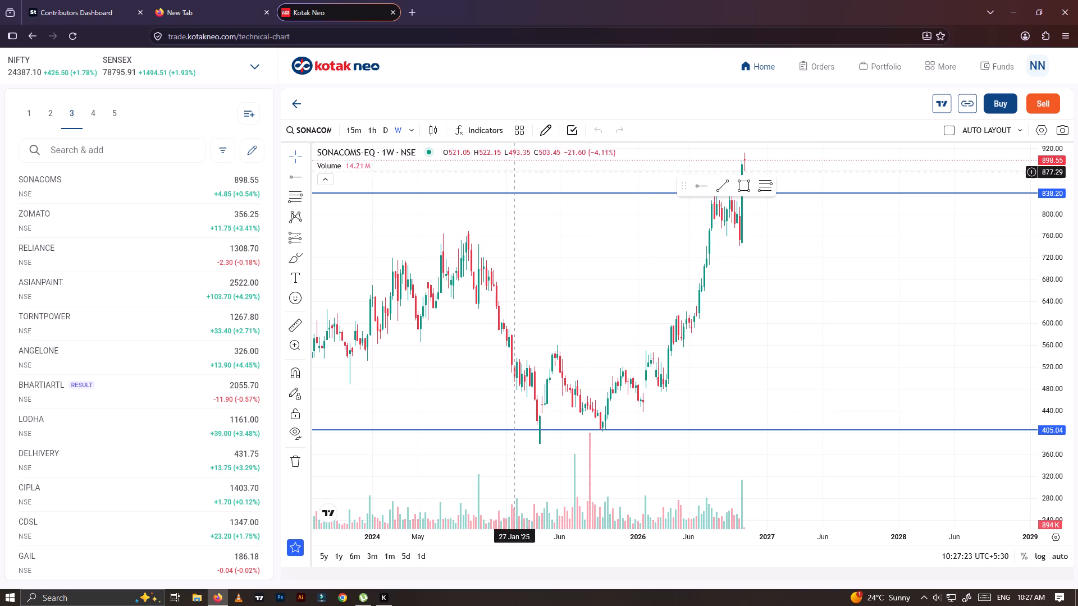
pyautogui.doubleClick(390, 140)
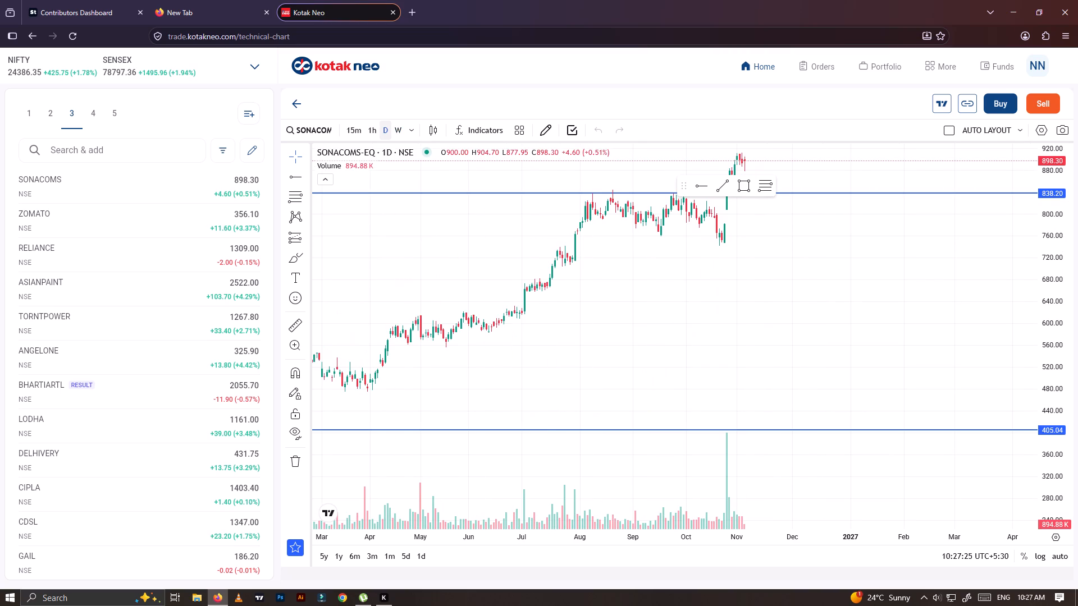
pyautogui.moveTo(648, 264); pyautogui.dragTo(679, 295)
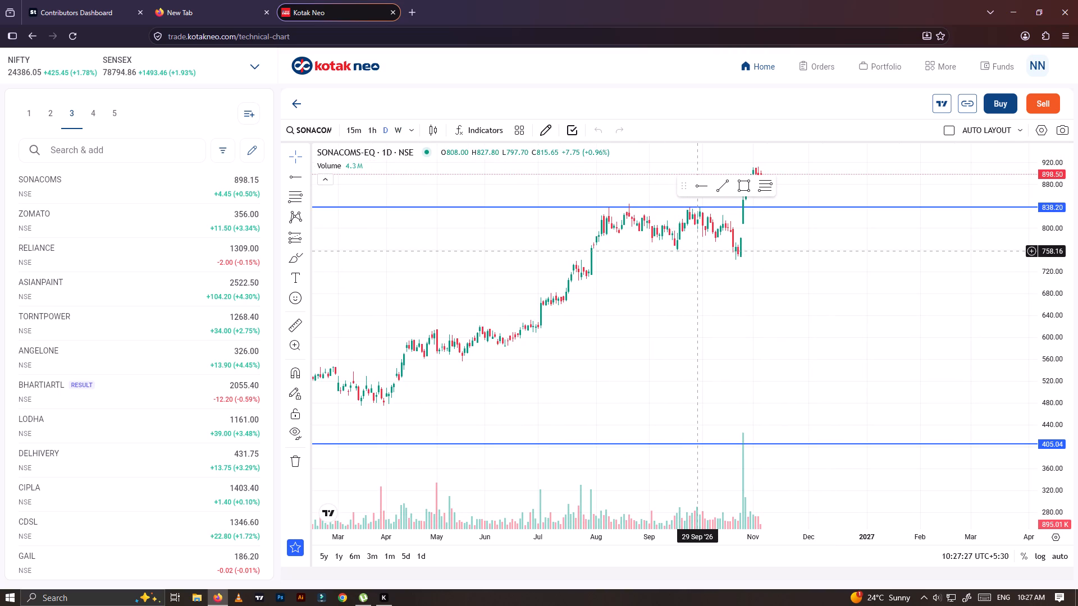
# Switch SONACOMS to the 1 hour interval and examine the recent candles around the upper horizontal ray.
pyautogui.click(378, 141)
pyautogui.click(376, 136)
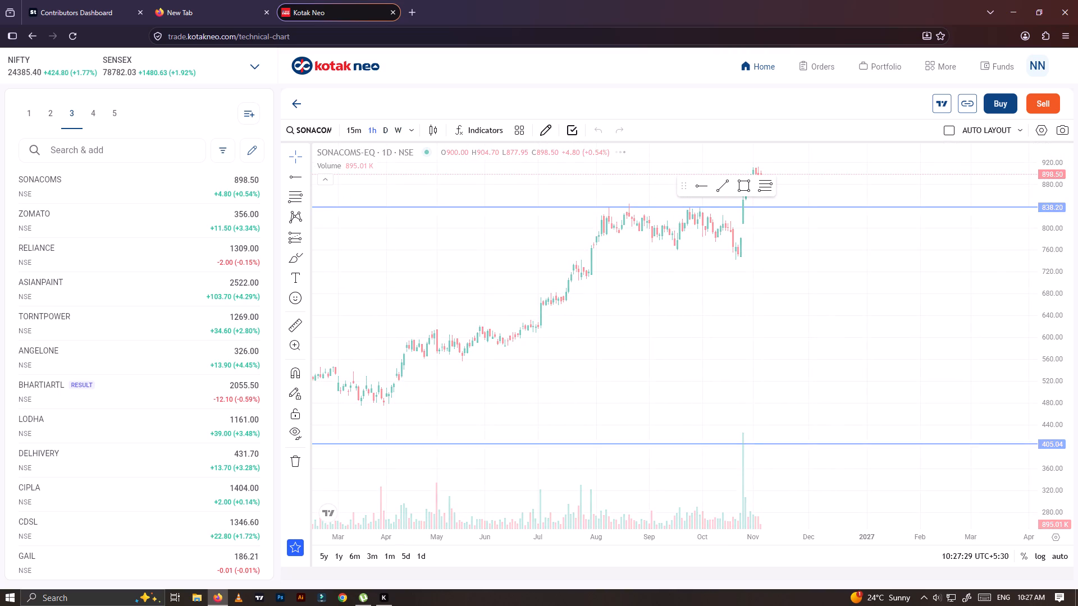
pyautogui.scroll(-6, 826, 322)
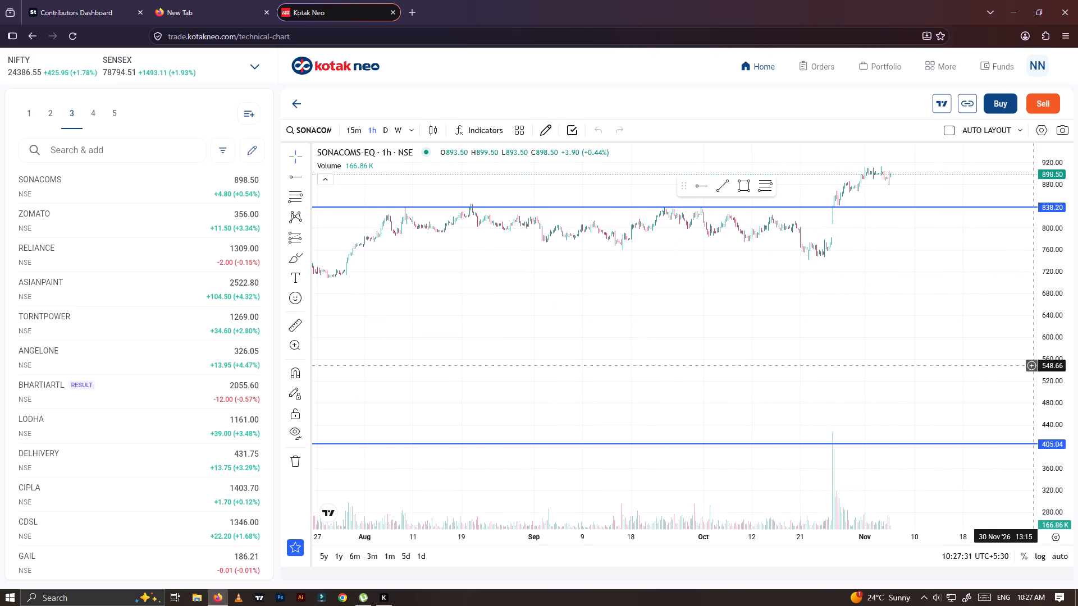
pyautogui.moveTo(1053, 379); pyautogui.dragTo(1043, 299)
pyautogui.tripleClick(1042, 277)
pyautogui.scroll(4, 781, 302)
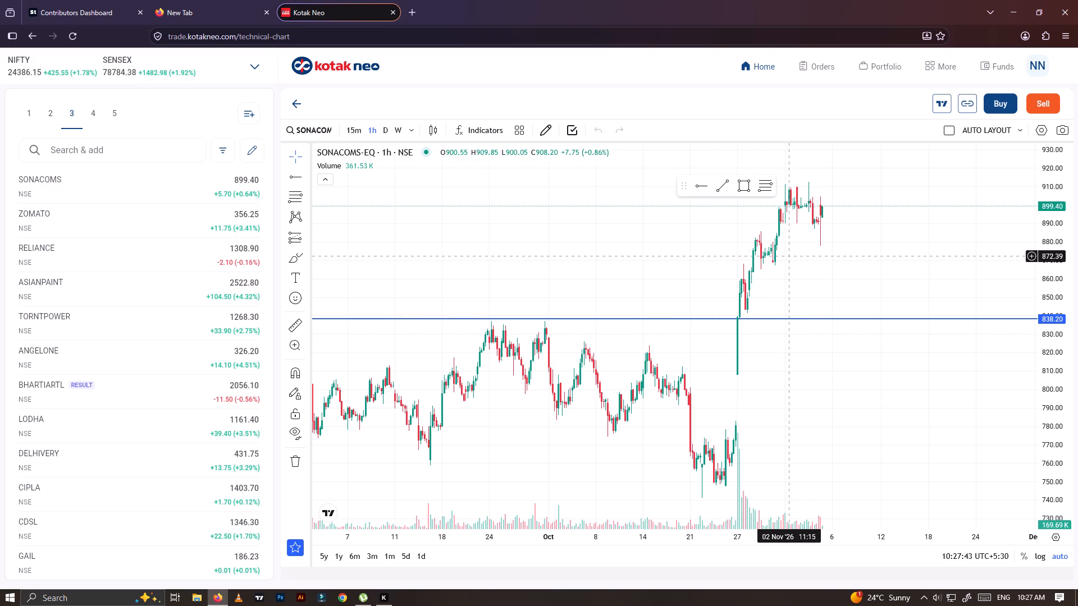
pyautogui.moveTo(790, 269); pyautogui.dragTo(615, 348)
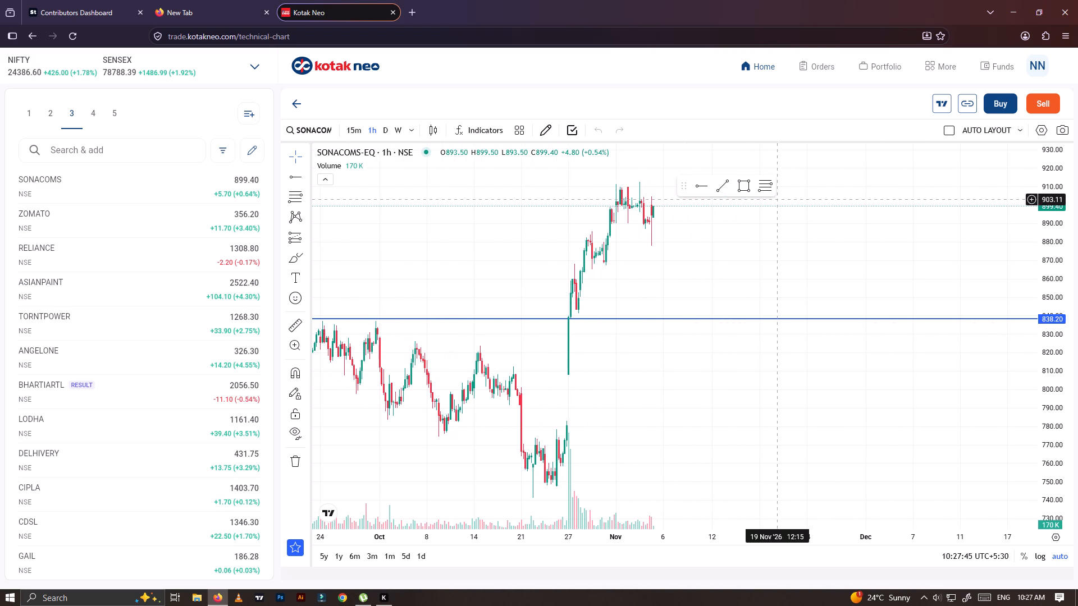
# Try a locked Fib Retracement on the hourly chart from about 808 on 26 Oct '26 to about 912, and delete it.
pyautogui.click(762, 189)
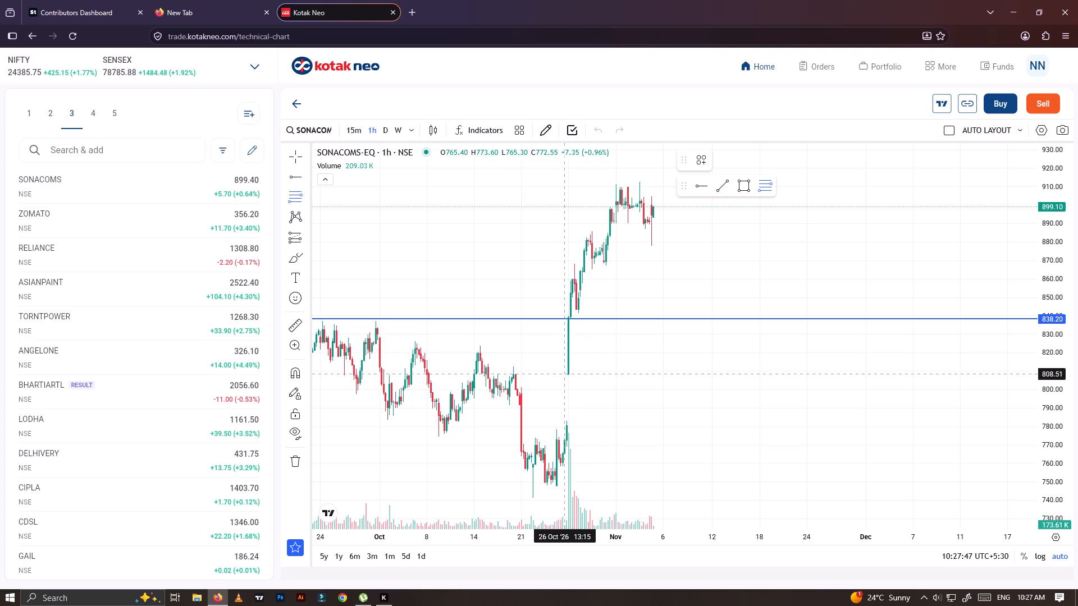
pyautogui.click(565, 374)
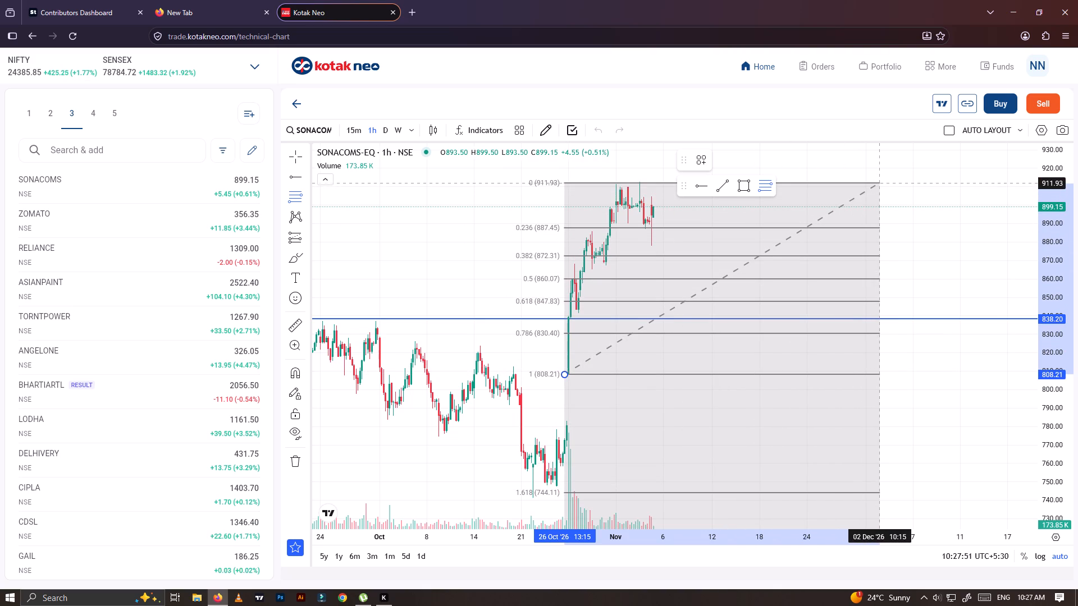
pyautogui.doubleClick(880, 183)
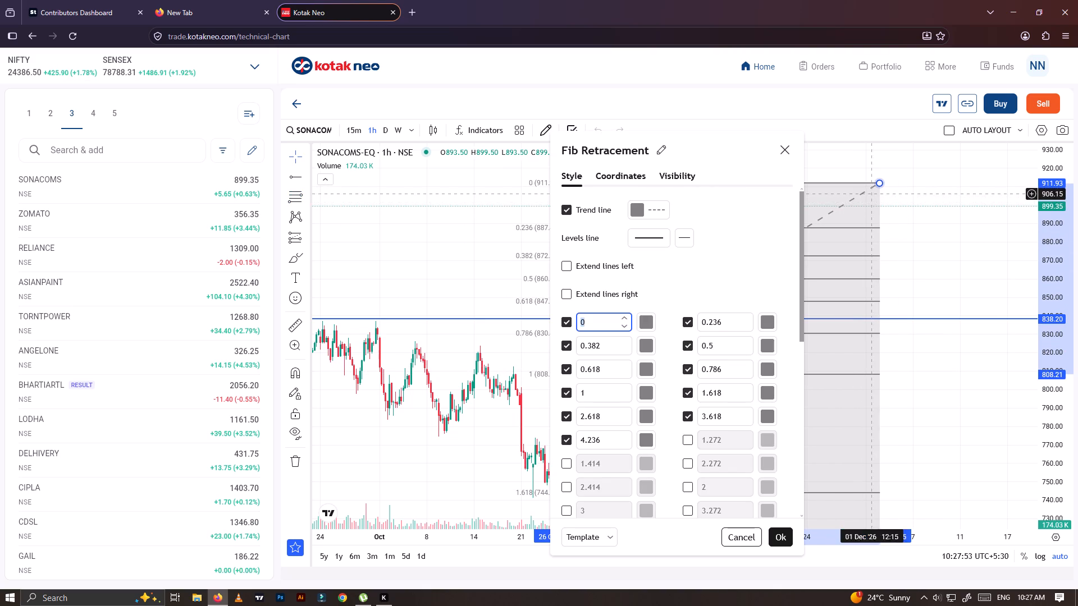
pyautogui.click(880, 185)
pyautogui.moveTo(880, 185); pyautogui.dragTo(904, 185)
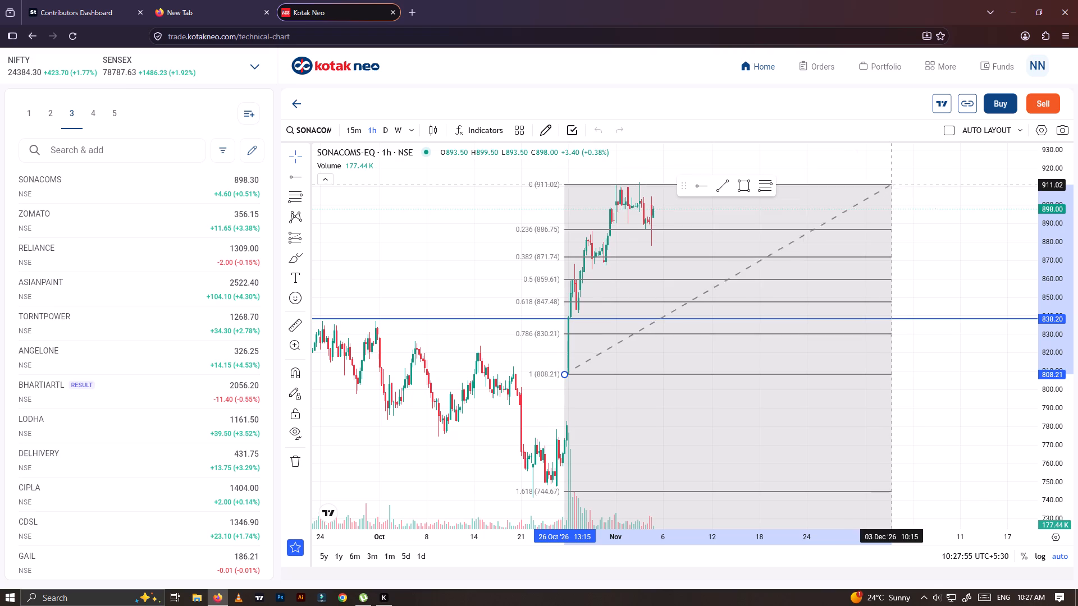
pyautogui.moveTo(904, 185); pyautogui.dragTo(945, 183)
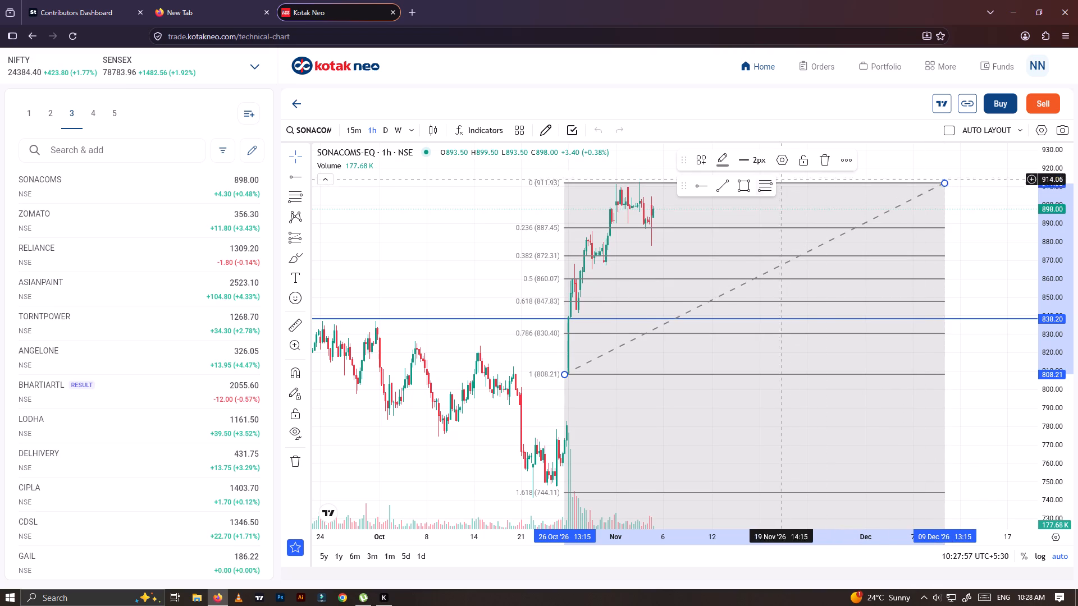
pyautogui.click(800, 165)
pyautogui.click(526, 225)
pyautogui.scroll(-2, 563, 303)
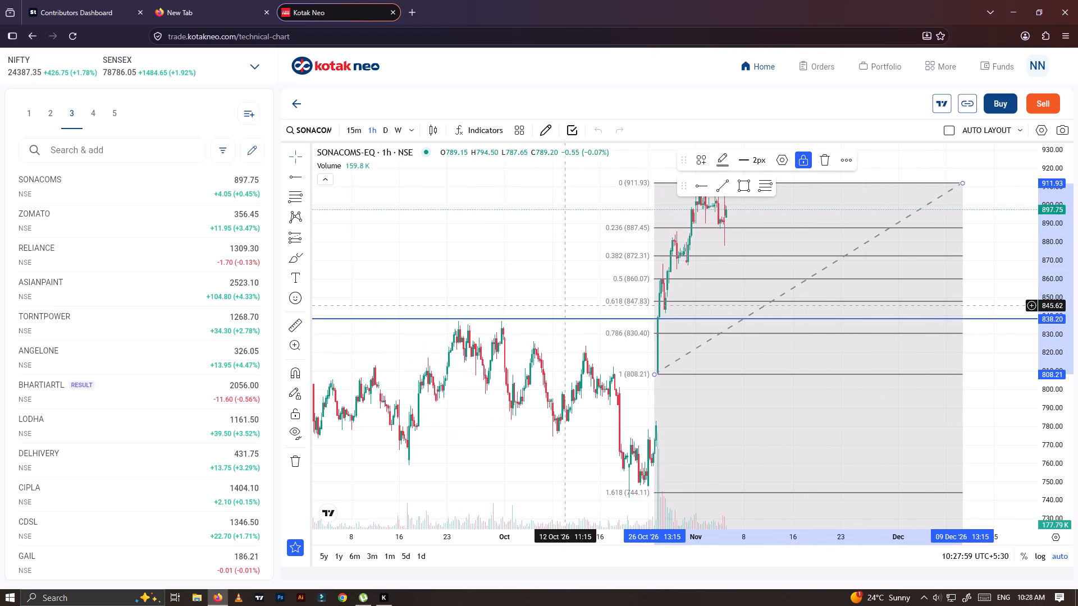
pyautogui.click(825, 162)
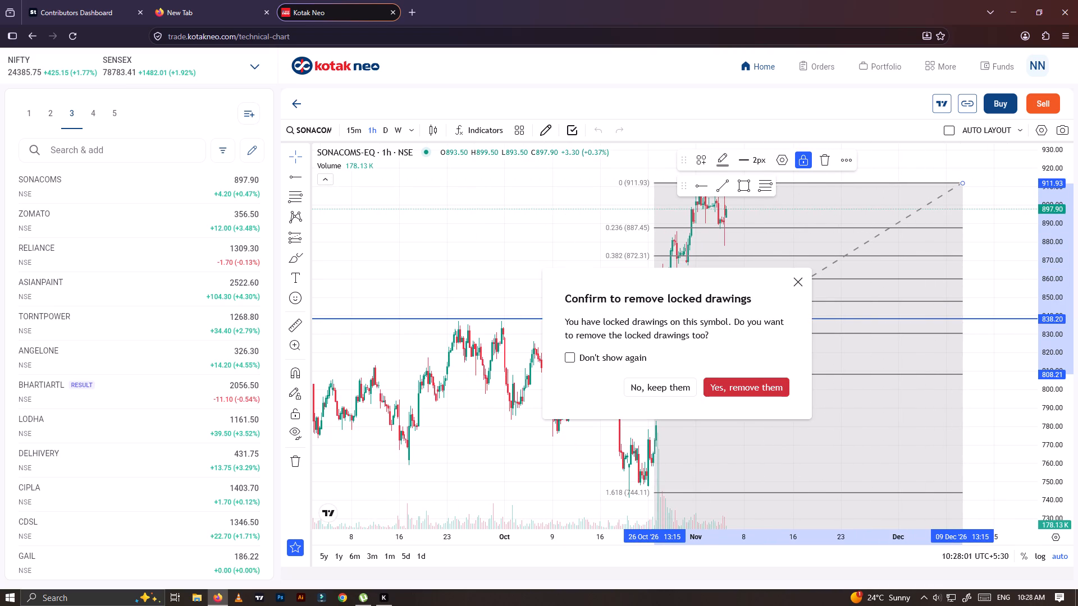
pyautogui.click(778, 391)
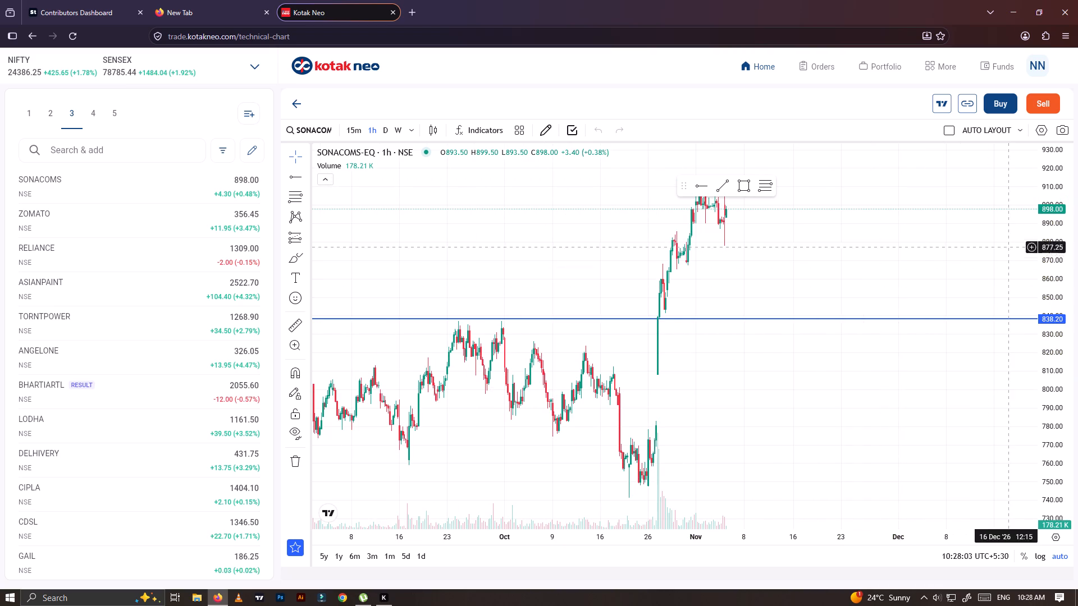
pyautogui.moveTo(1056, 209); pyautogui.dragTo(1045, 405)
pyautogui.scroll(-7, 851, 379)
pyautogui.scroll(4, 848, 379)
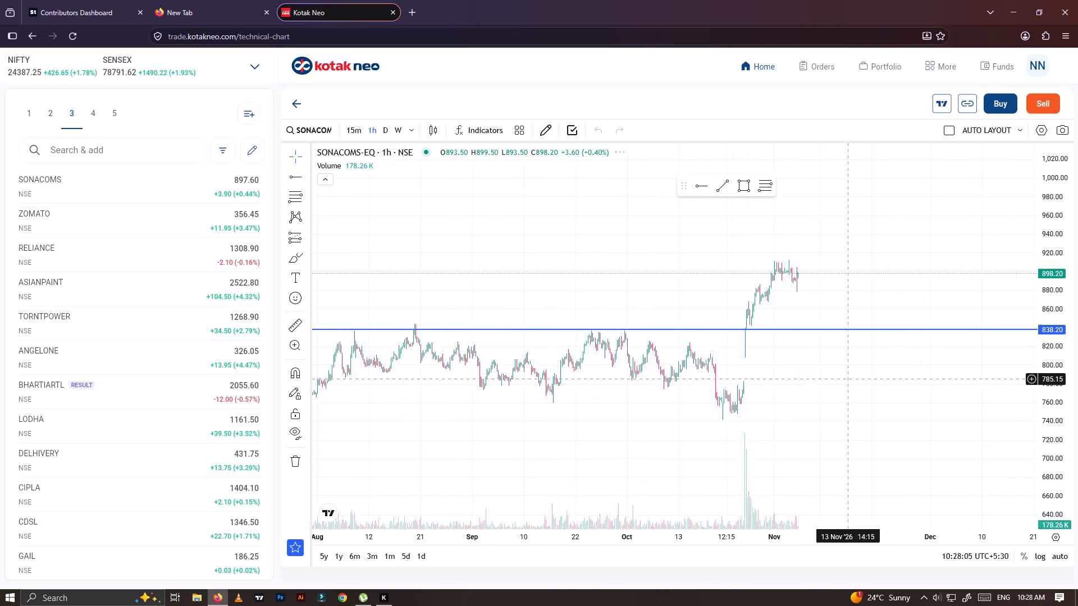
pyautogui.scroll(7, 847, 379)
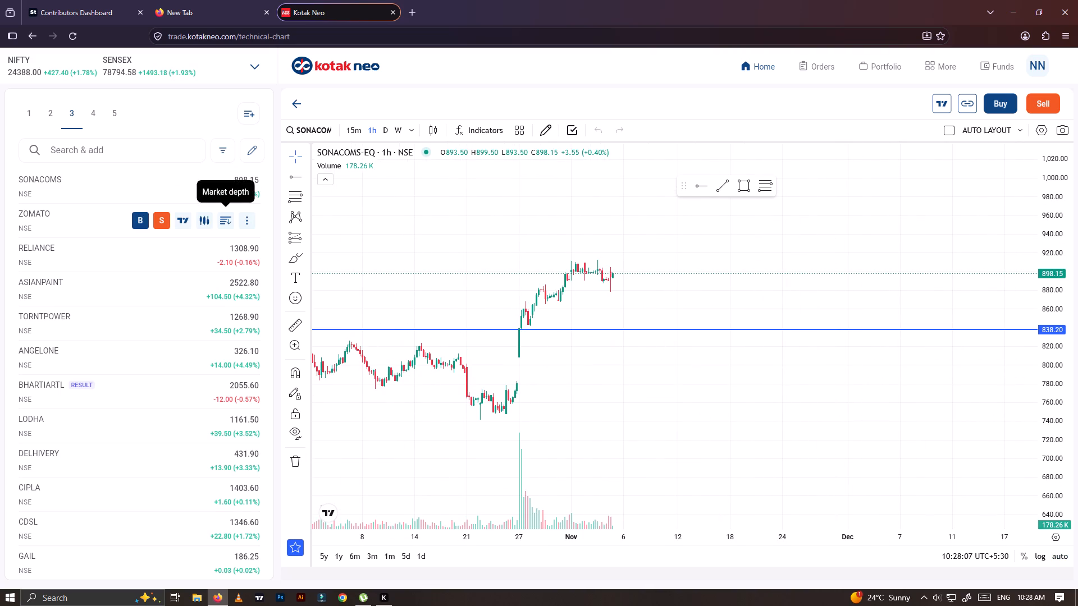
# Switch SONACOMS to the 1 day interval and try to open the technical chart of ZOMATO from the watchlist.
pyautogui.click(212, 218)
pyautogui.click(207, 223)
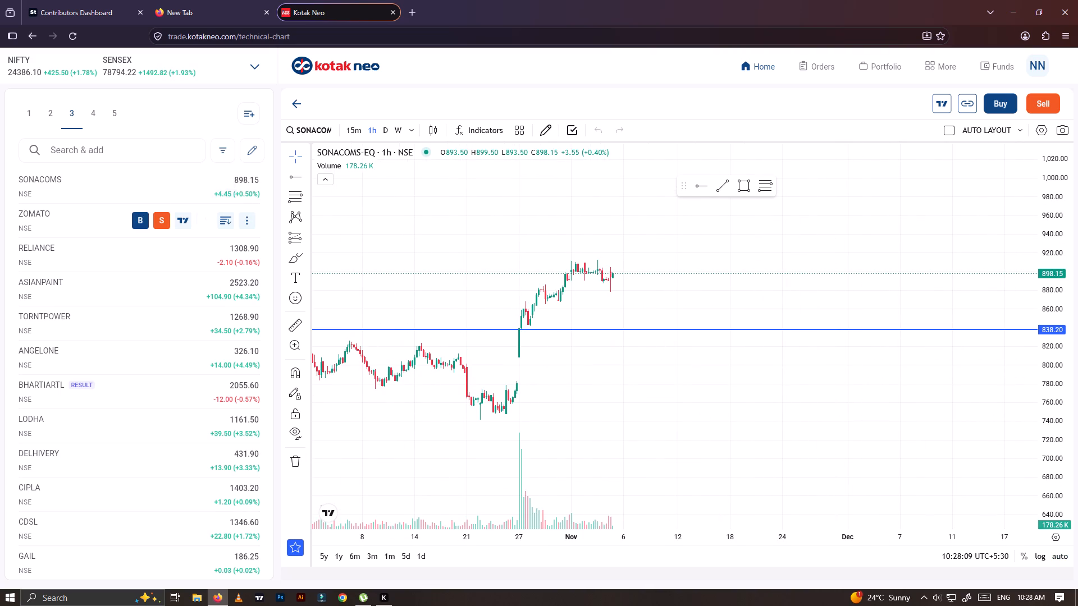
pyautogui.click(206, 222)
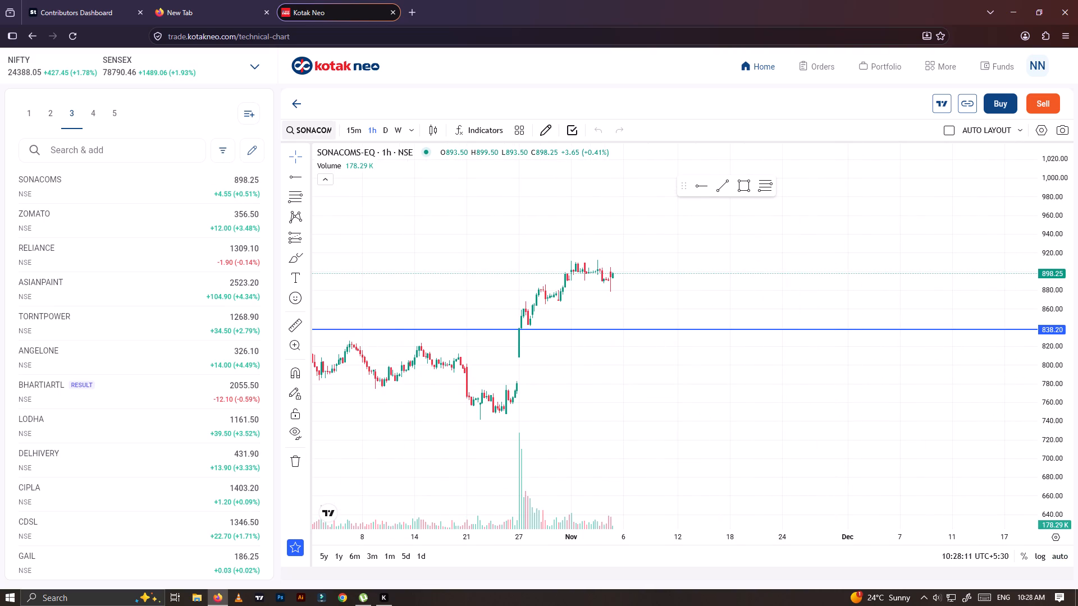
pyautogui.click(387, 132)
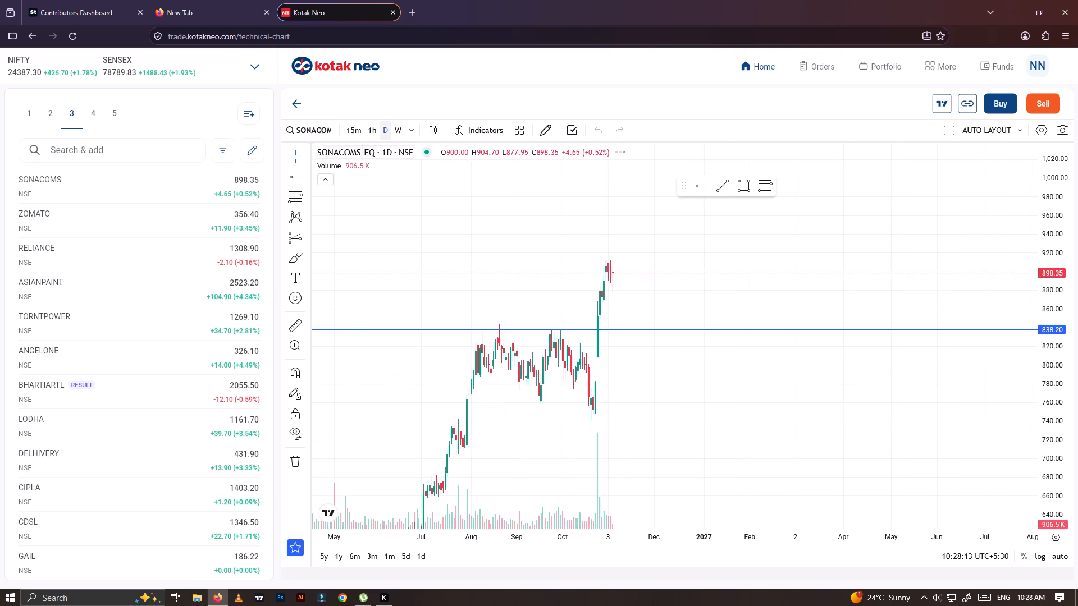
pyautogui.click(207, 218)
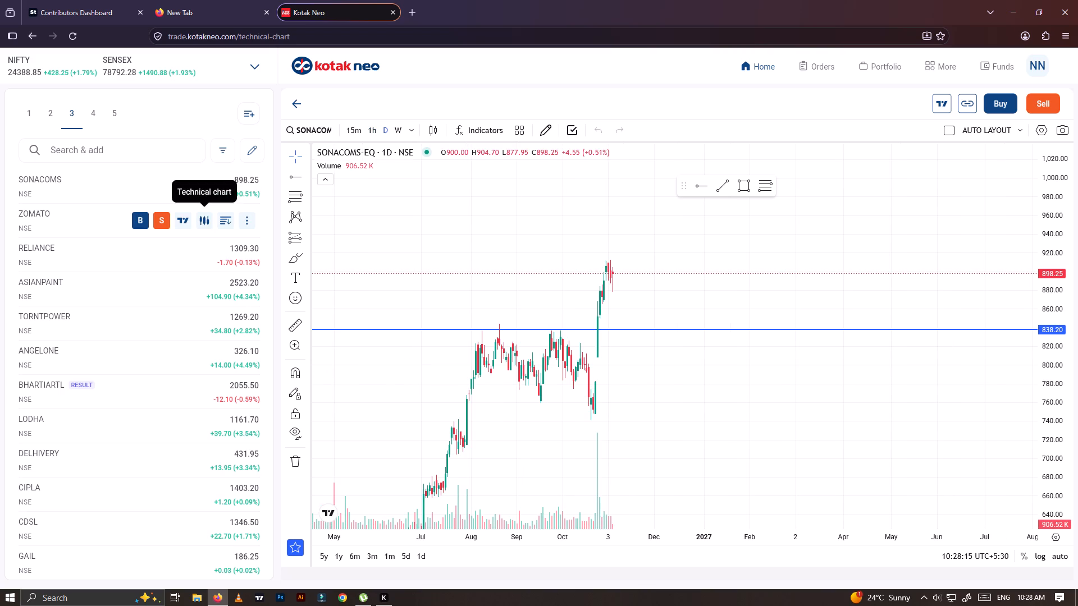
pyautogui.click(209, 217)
# Open the technical chart of RELIANCE from the watchlist.
pyautogui.click(207, 255)
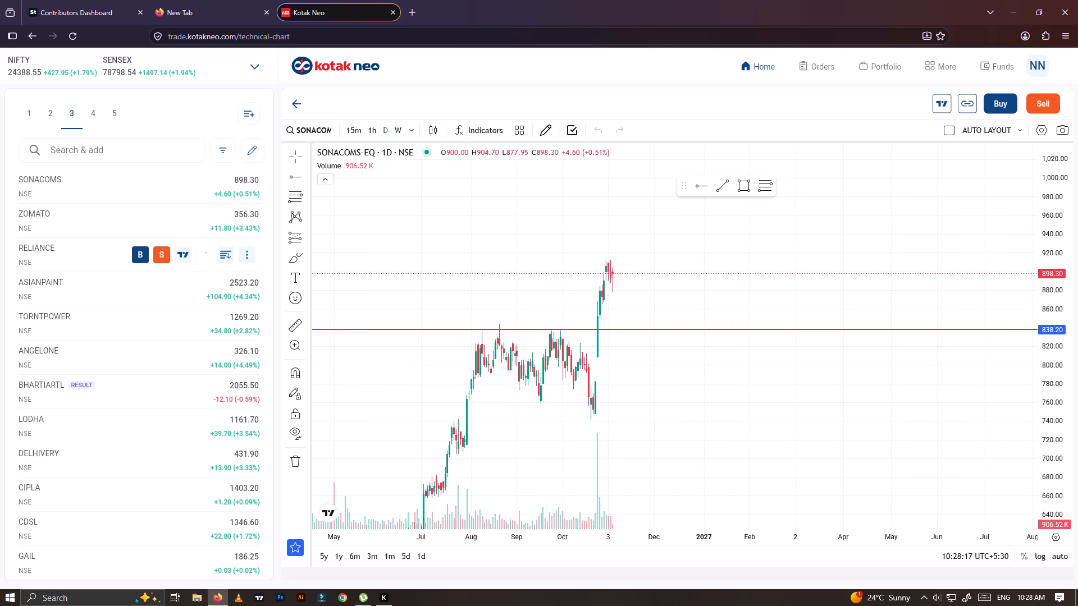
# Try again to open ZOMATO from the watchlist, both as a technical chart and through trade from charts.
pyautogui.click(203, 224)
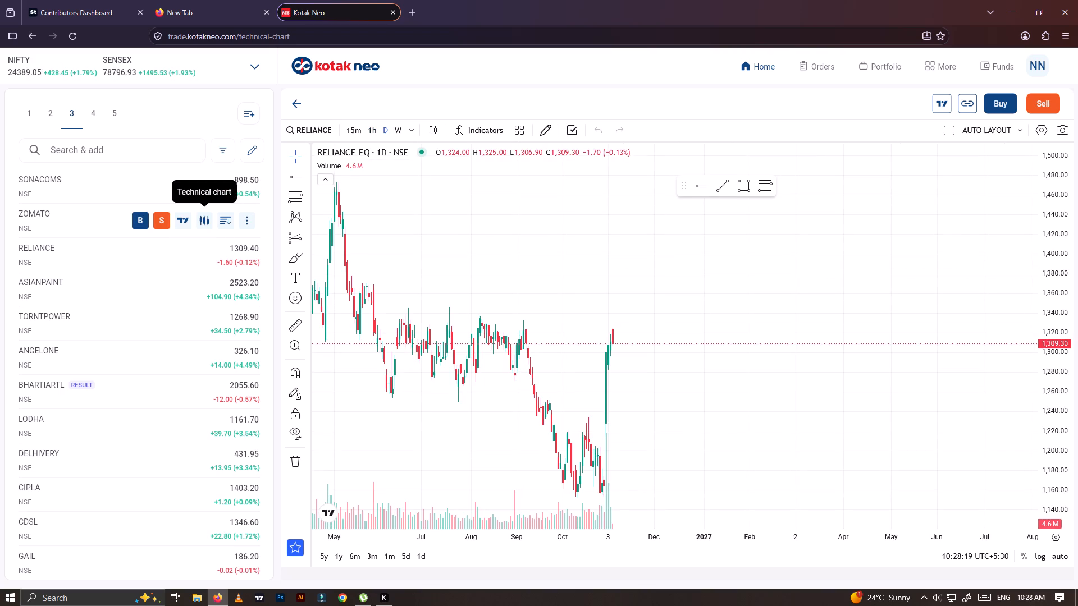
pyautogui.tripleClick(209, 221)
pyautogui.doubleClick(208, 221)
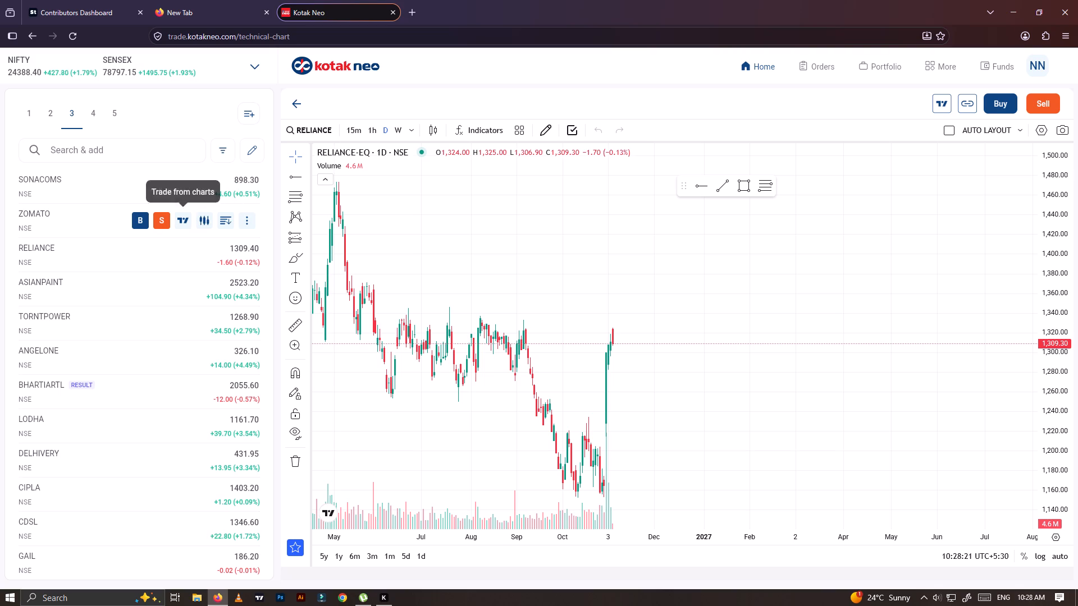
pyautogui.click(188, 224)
# Switch RELIANCE to the 1 week interval and draw a locked horizontal ray at about 1,609 from 1 Apr '24, along the highs.
pyautogui.click(207, 254)
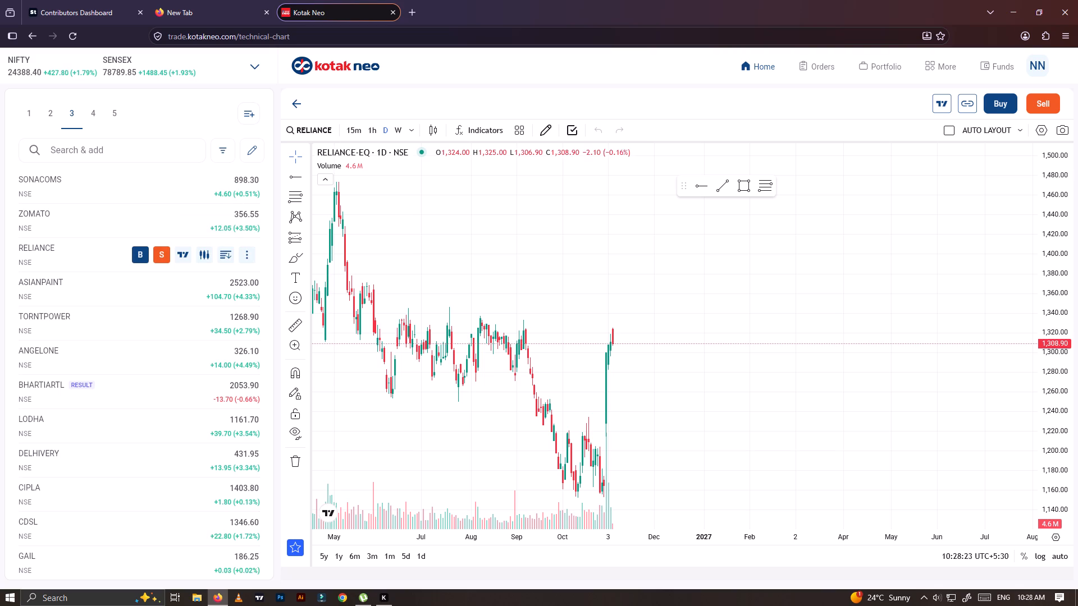
pyautogui.scroll(-5, 651, 392)
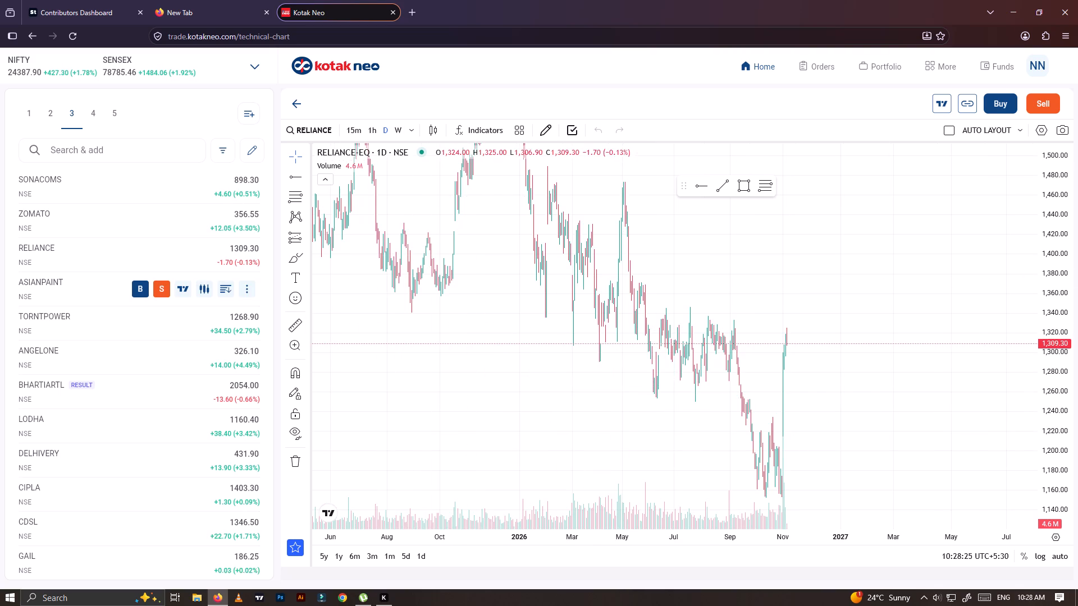
pyautogui.click(399, 129)
pyautogui.moveTo(1060, 219); pyautogui.dragTo(1077, 544)
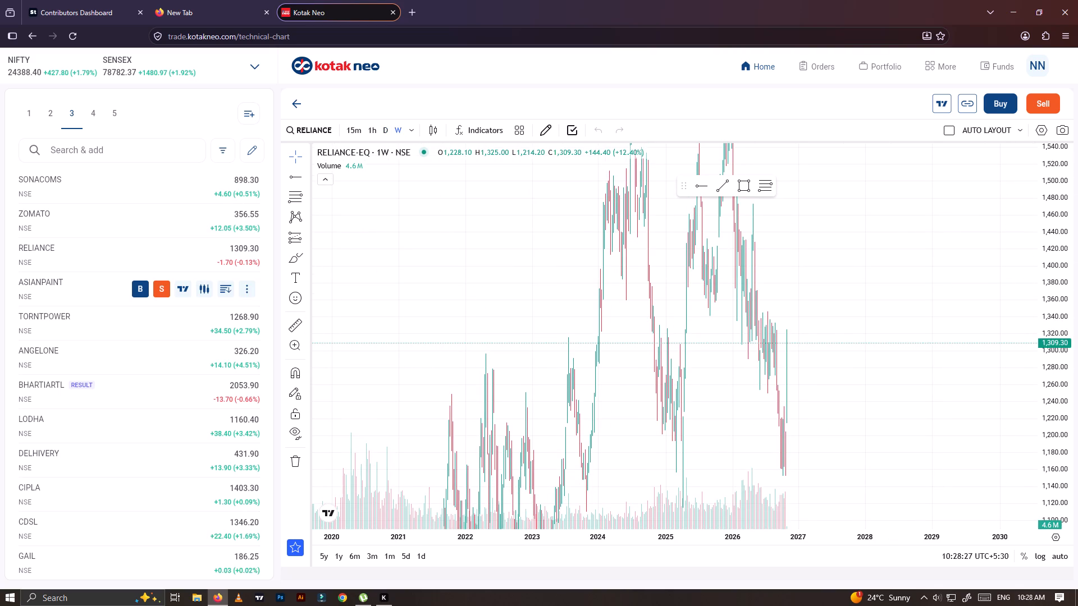
pyautogui.moveTo(1077, 544); pyautogui.dragTo(1077, 554)
pyautogui.moveTo(1055, 254); pyautogui.dragTo(1068, 495)
pyautogui.scroll(-8, 808, 403)
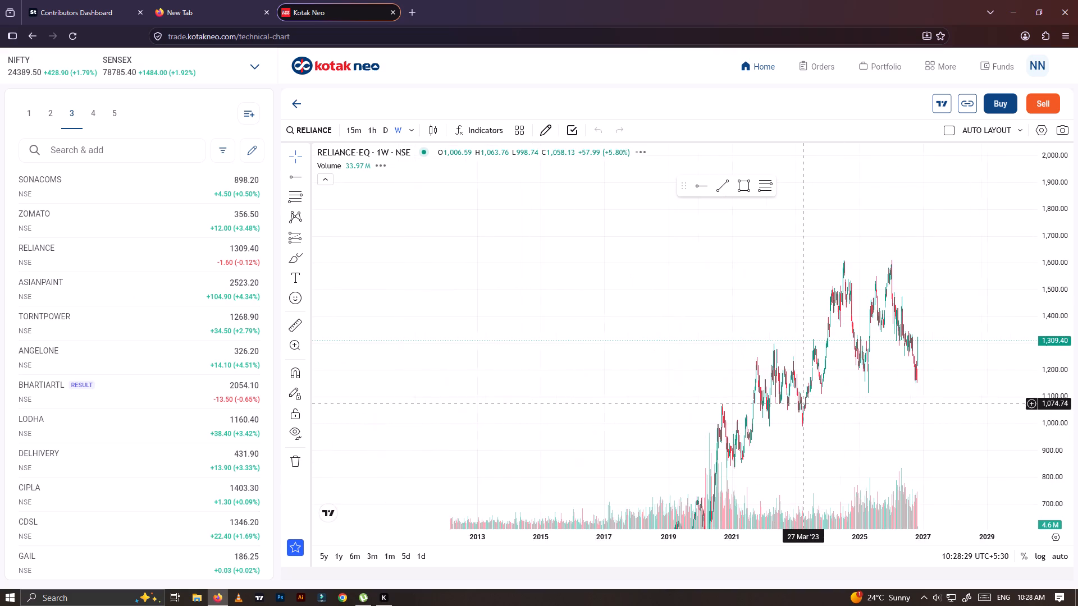
pyautogui.scroll(11, 803, 403)
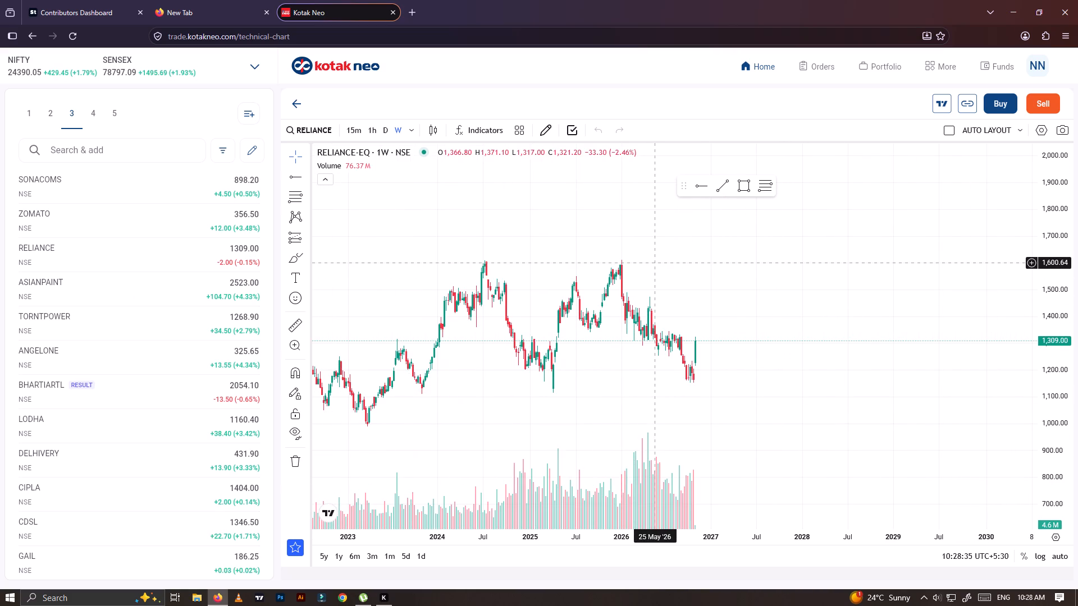
pyautogui.click(698, 189)
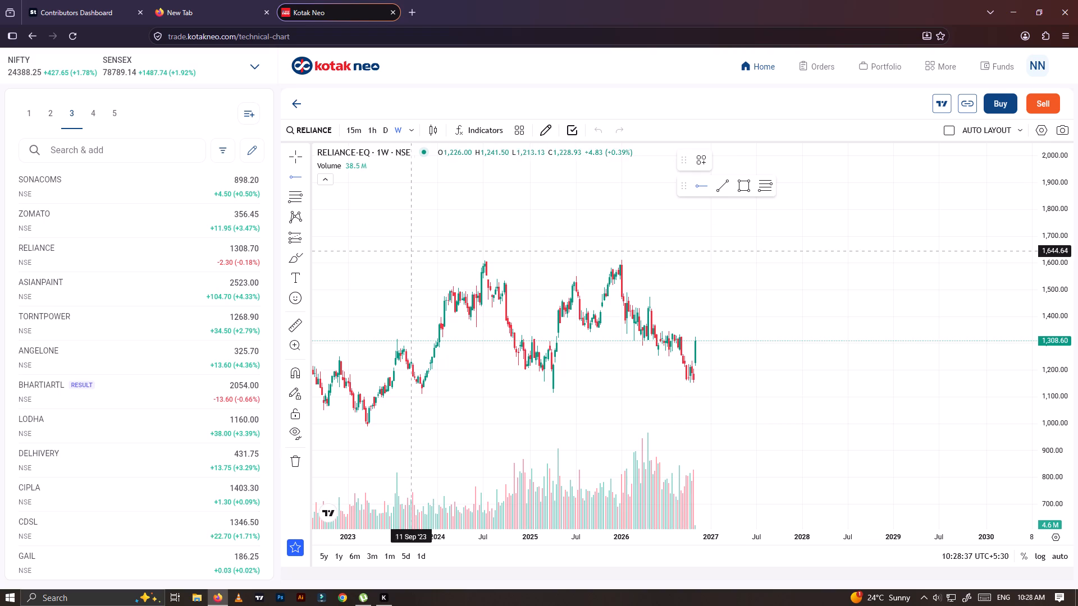
pyautogui.click(460, 260)
pyautogui.click(826, 159)
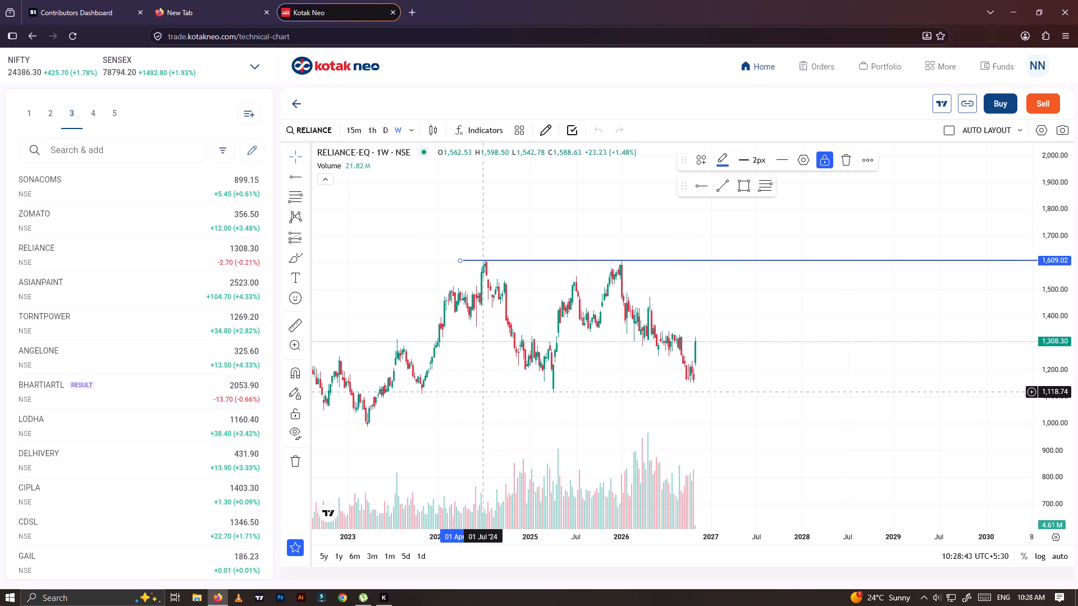
# Draw a second locked horizontal ray on the weekly RELIANCE chart at about 1,115 from 31 Jul '23, along the lows.
pyautogui.click(693, 187)
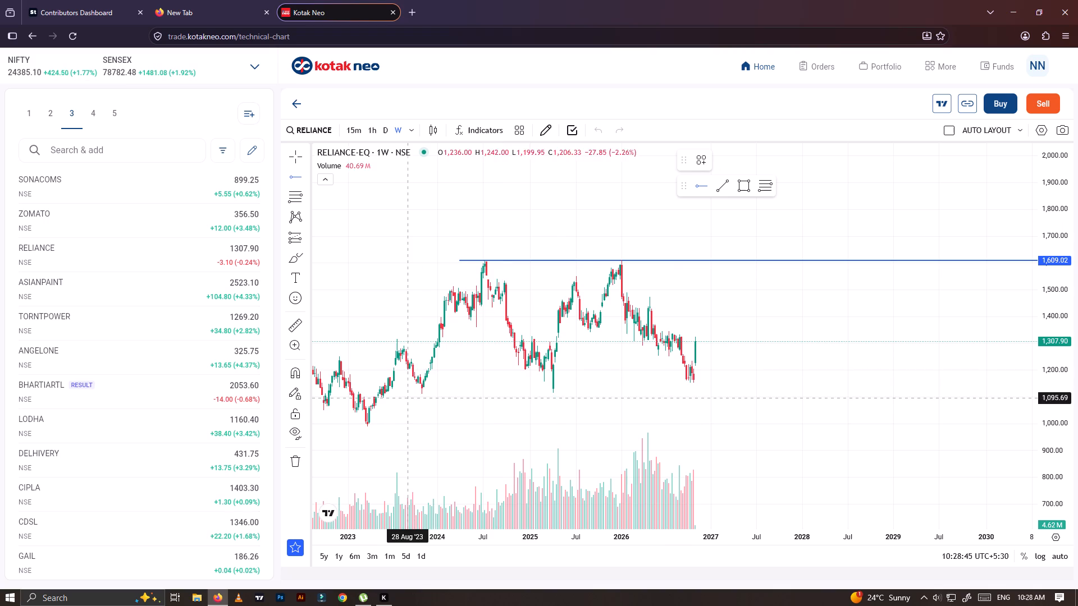
pyautogui.scroll(-3, 412, 393)
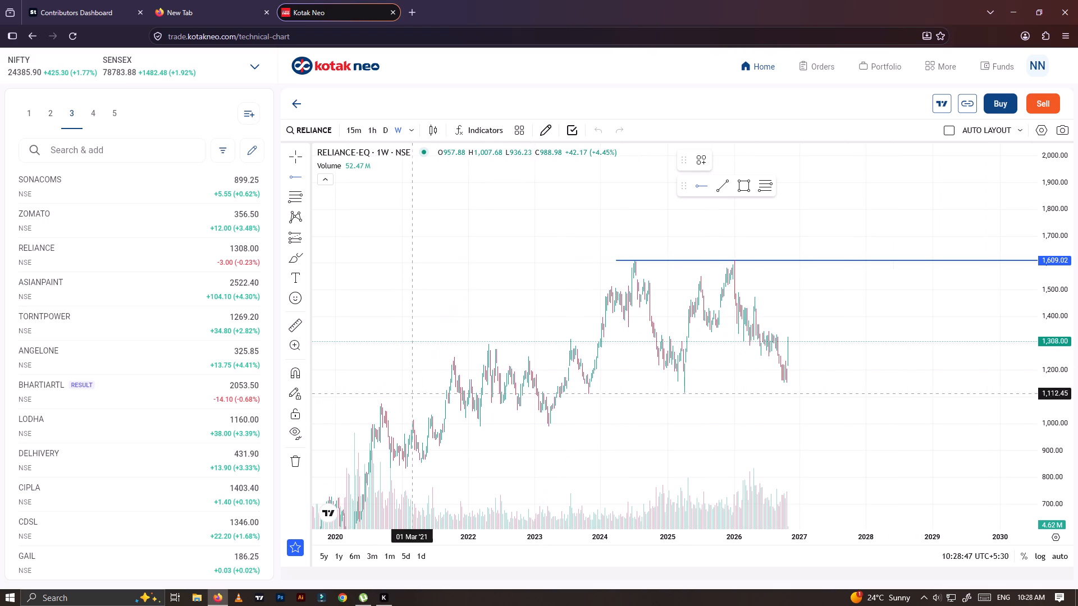
pyautogui.scroll(3, 412, 393)
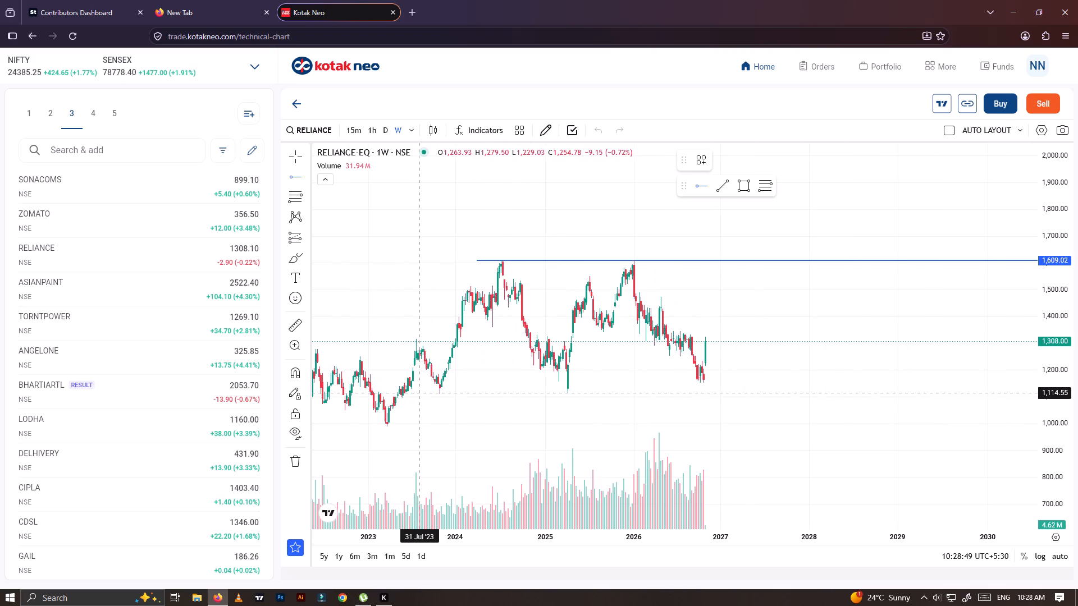
pyautogui.click(419, 393)
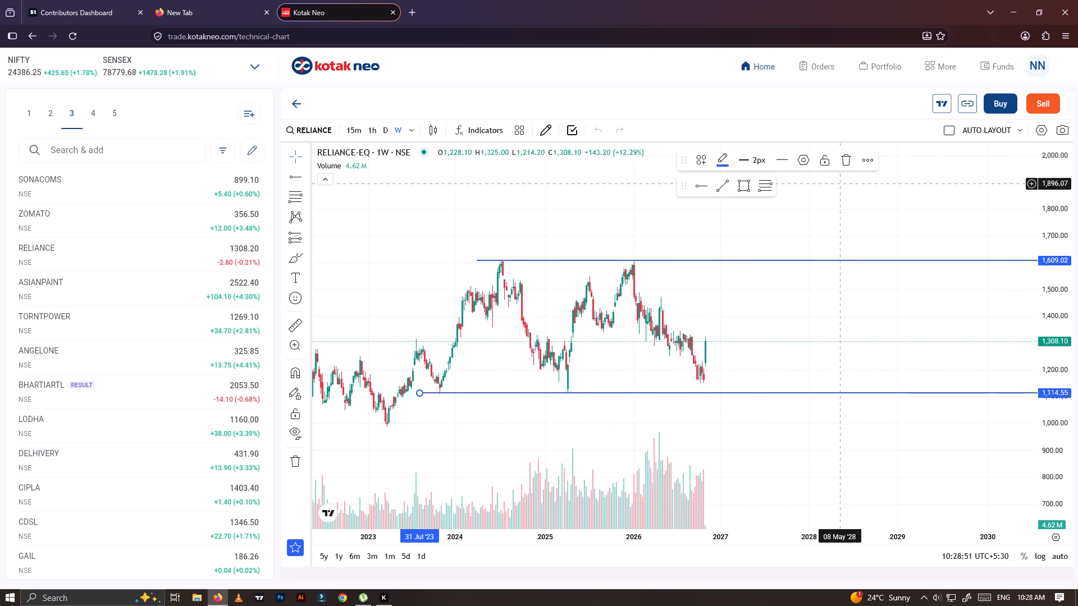
pyautogui.click(830, 163)
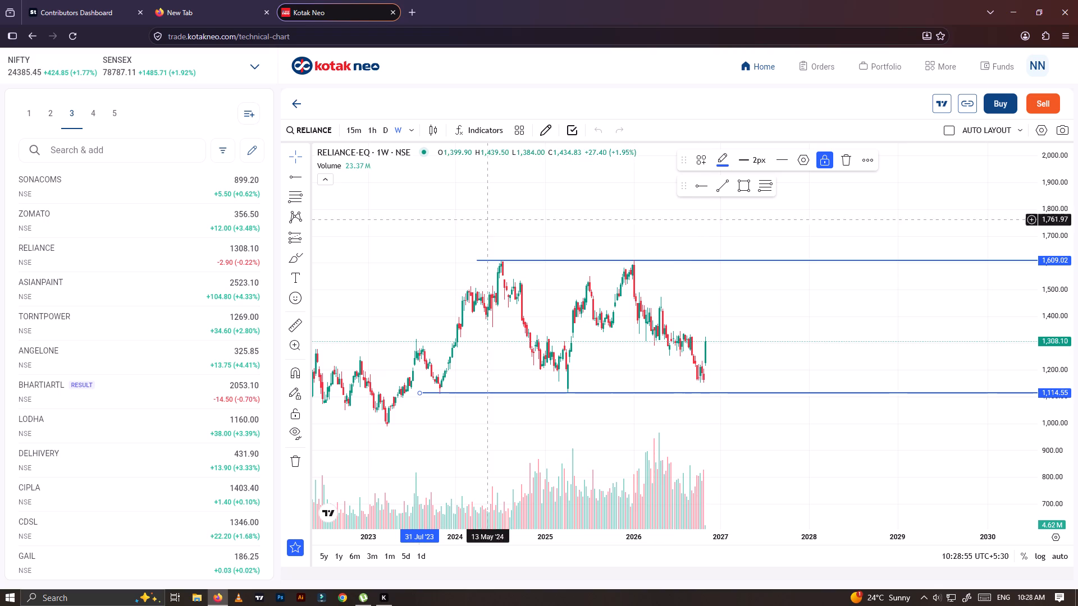
# Compare the daily and weekly RELIANCE charts, examining how price moves between the two horizontal rays.
pyautogui.click(391, 135)
pyautogui.click(388, 134)
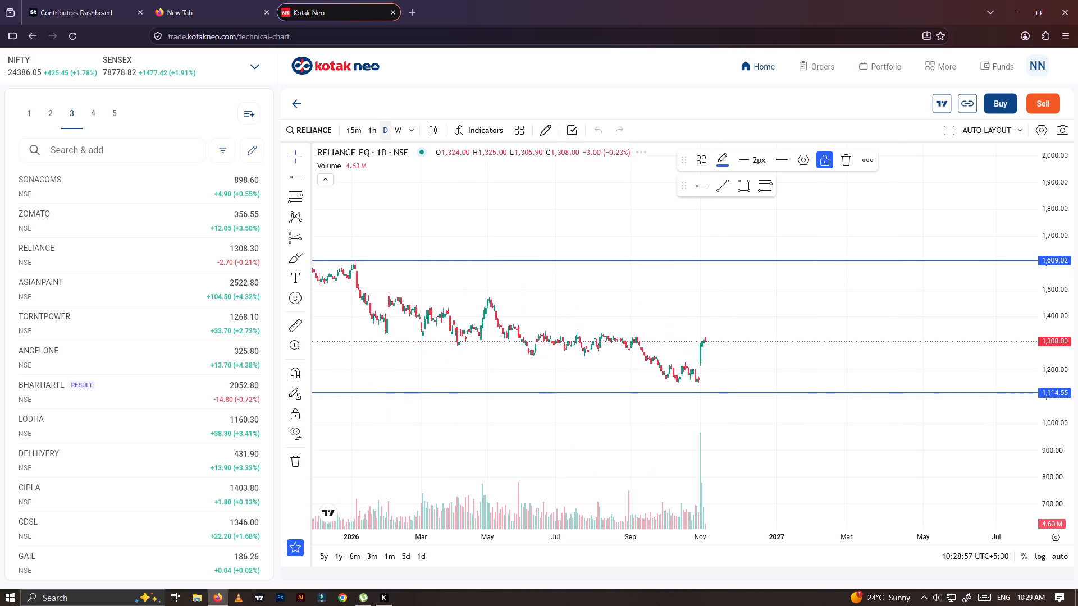
pyautogui.scroll(-5, 501, 350)
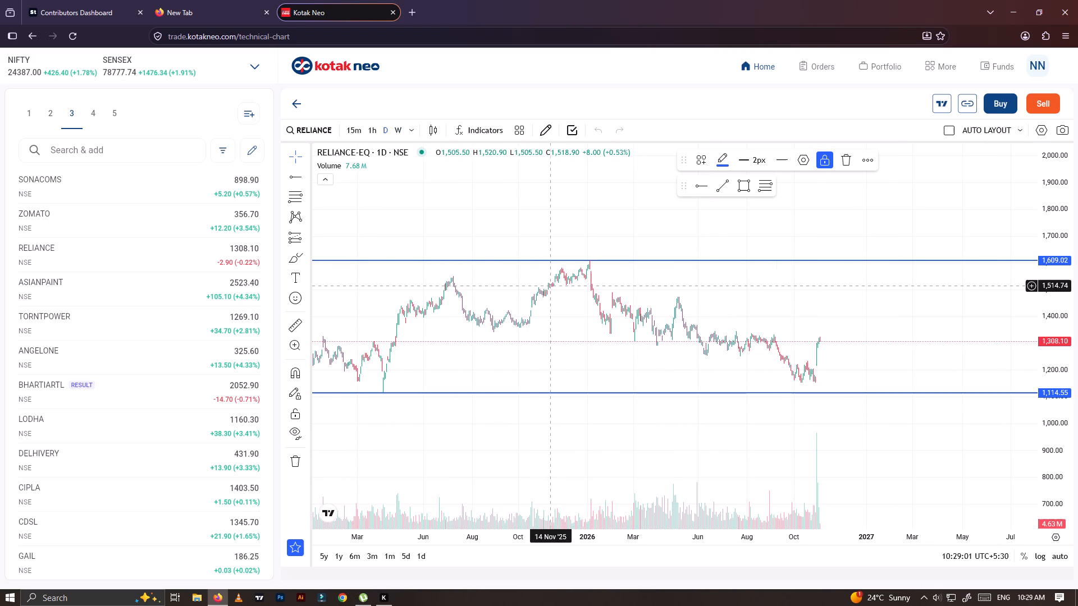
pyautogui.scroll(2, 551, 285)
pyautogui.moveTo(528, 293); pyautogui.dragTo(726, 338)
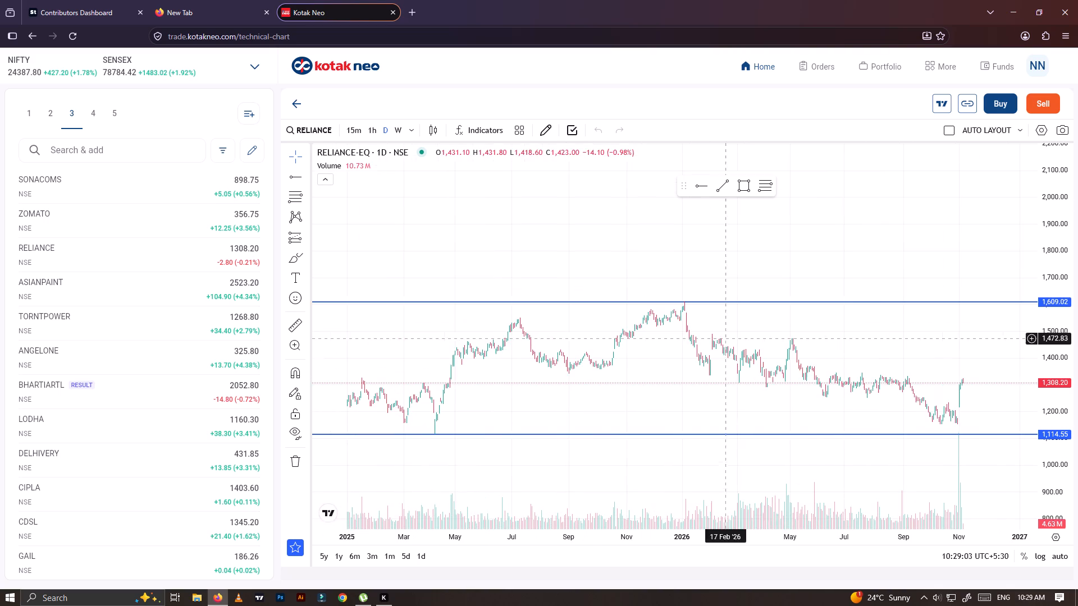
pyautogui.moveTo(1063, 442); pyautogui.dragTo(1004, 254)
pyautogui.scroll(1, 705, 324)
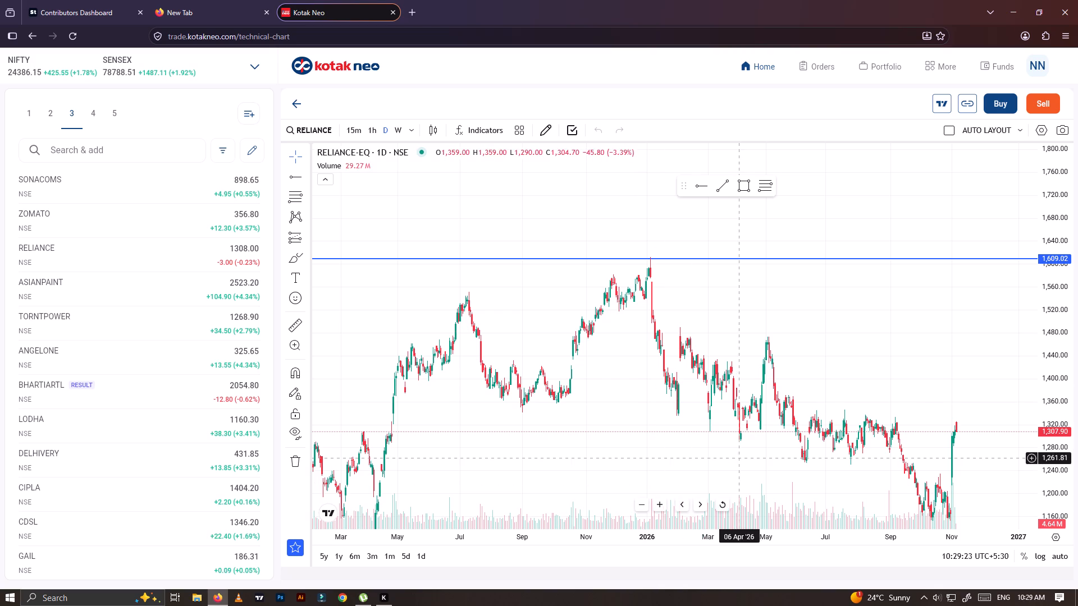
pyautogui.scroll(-4, 706, 470)
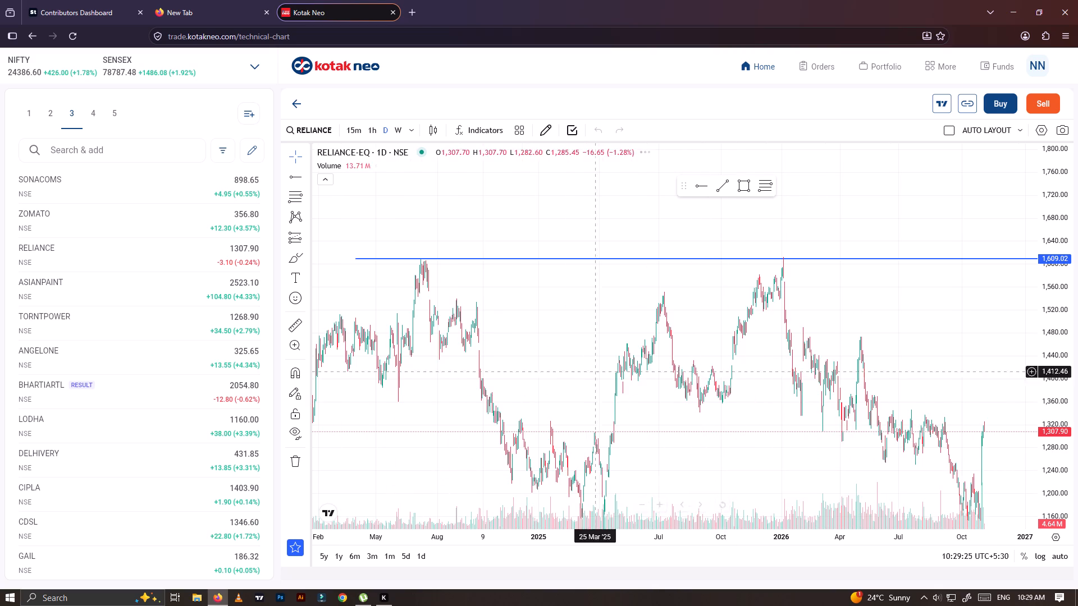
pyautogui.click(395, 135)
pyautogui.scroll(6, 650, 315)
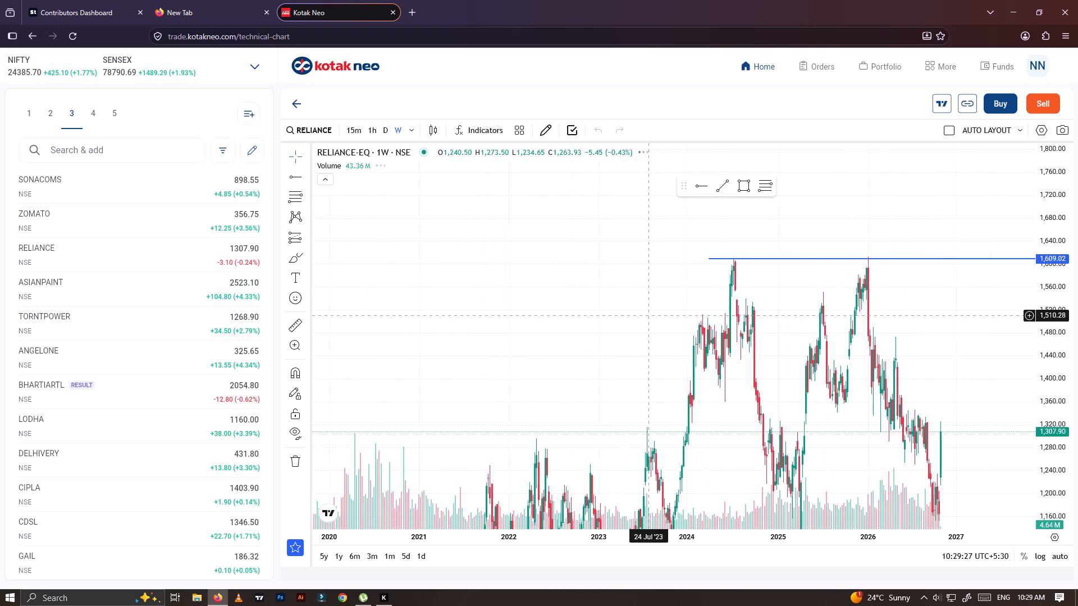
pyautogui.scroll(4, 650, 315)
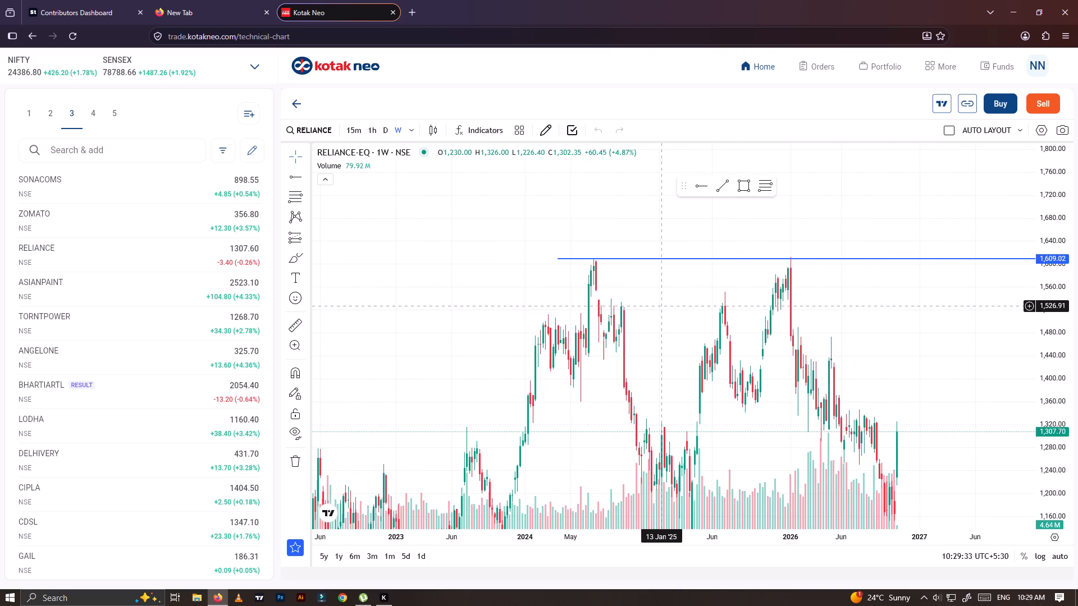
pyautogui.moveTo(725, 449); pyautogui.dragTo(729, 342)
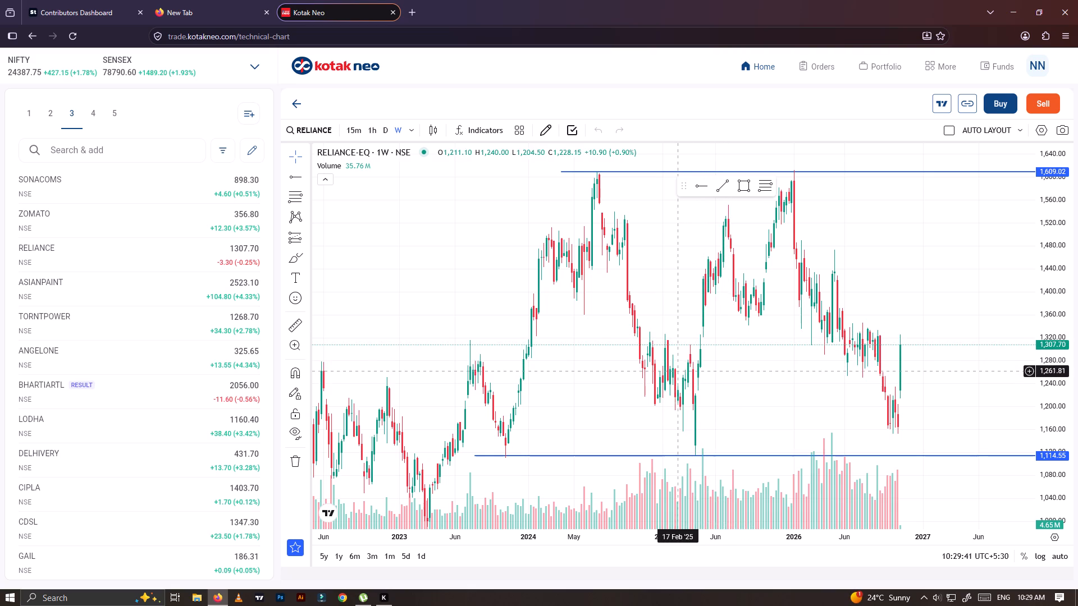
pyautogui.scroll(2, 695, 374)
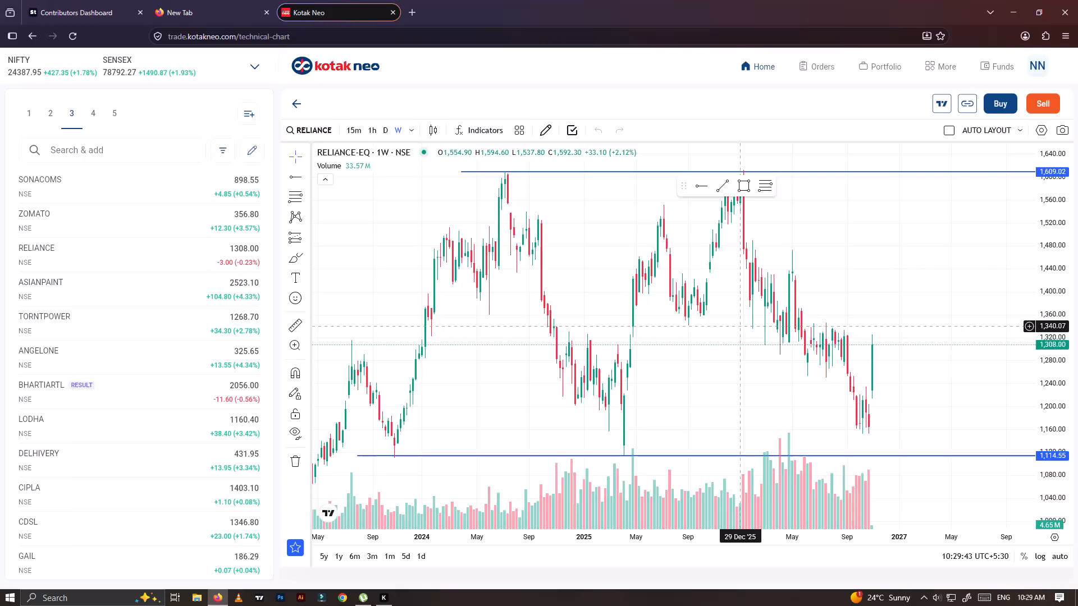
# Switch RELIANCE to the 1 day interval and draw a Fib Retracement from about 1,115 on 28 Mar '25 to about 1,611 on 5 Apr '27.
pyautogui.click(385, 132)
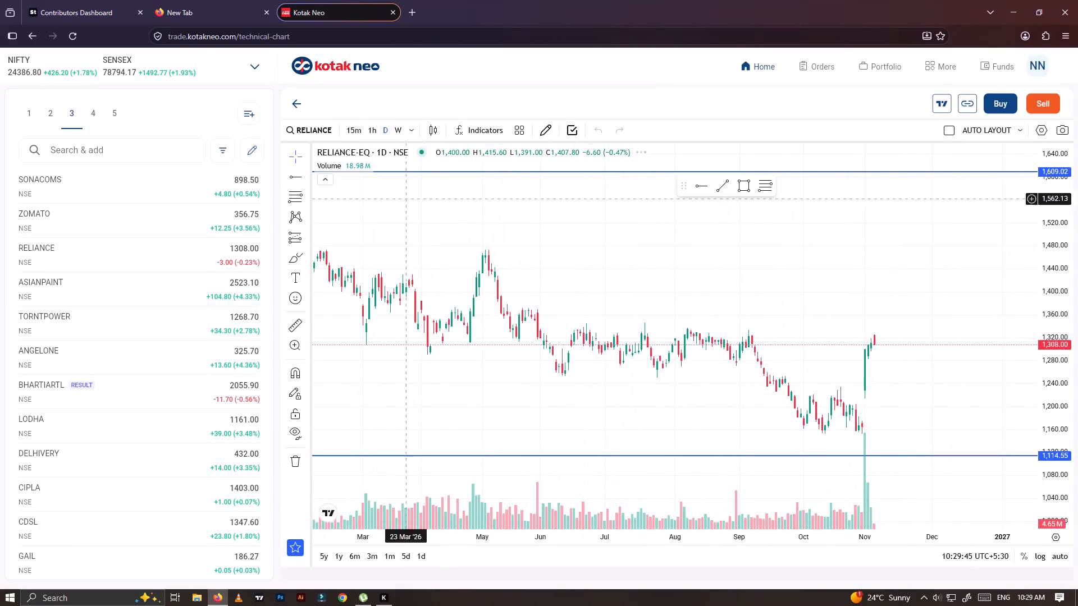
pyautogui.scroll(-20, 514, 321)
pyautogui.scroll(-1, 514, 321)
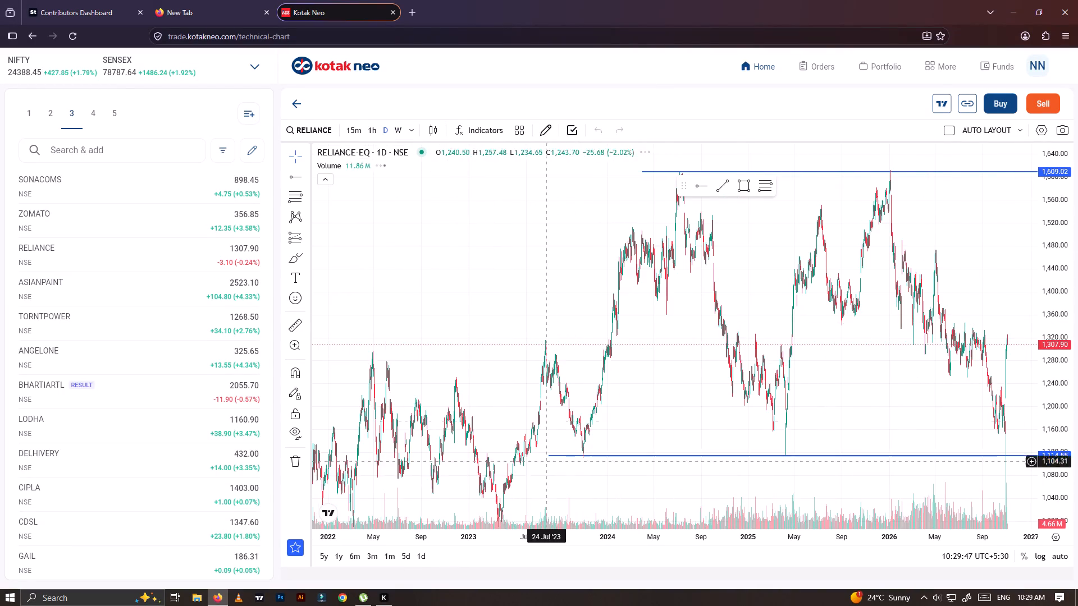
pyautogui.scroll(6, 560, 478)
pyautogui.moveTo(850, 427); pyautogui.dragTo(750, 332)
pyautogui.moveTo(750, 332); pyautogui.dragTo(662, 370)
pyautogui.moveTo(670, 384); pyautogui.dragTo(599, 445)
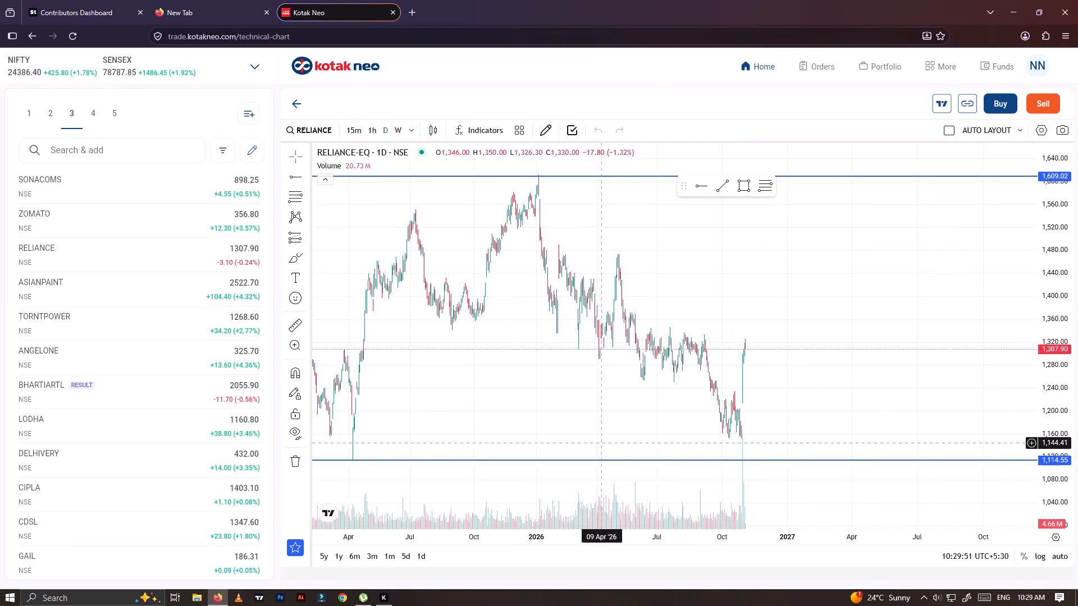
pyautogui.moveTo(599, 445); pyautogui.dragTo(613, 437)
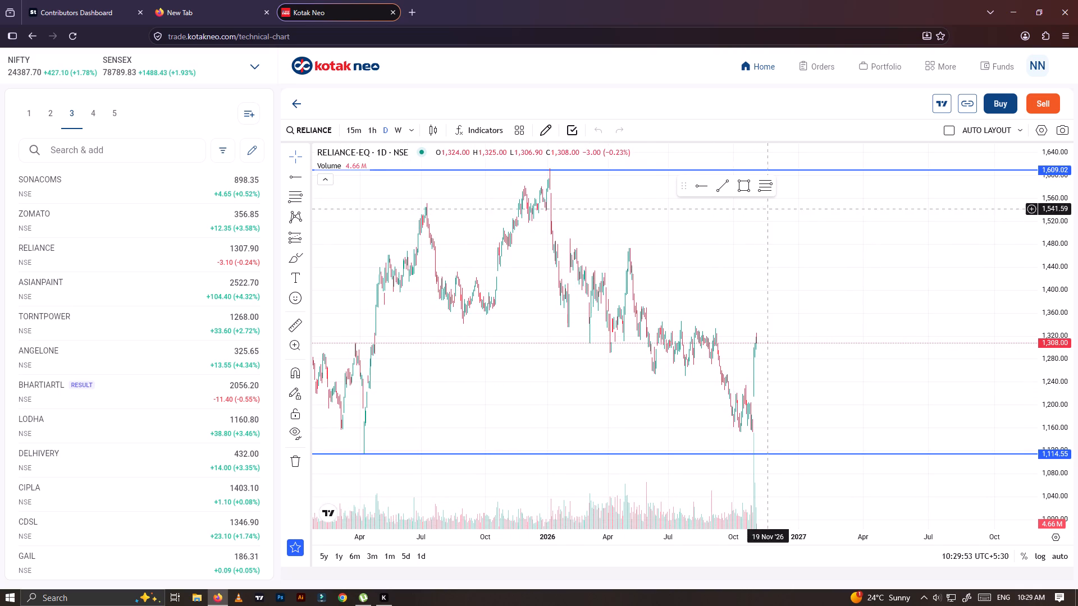
pyautogui.click(764, 192)
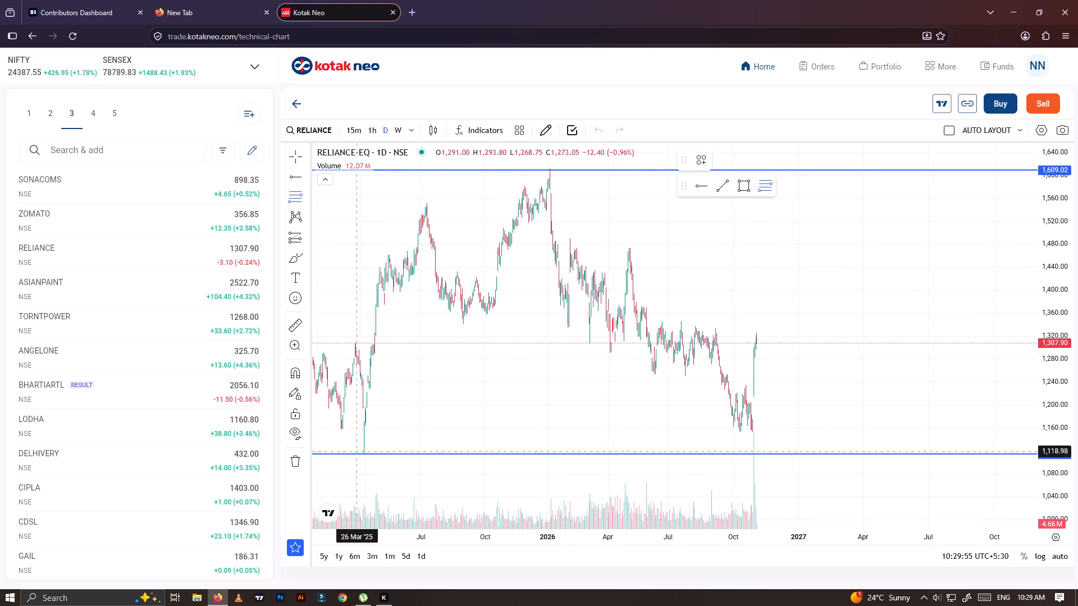
pyautogui.click(358, 453)
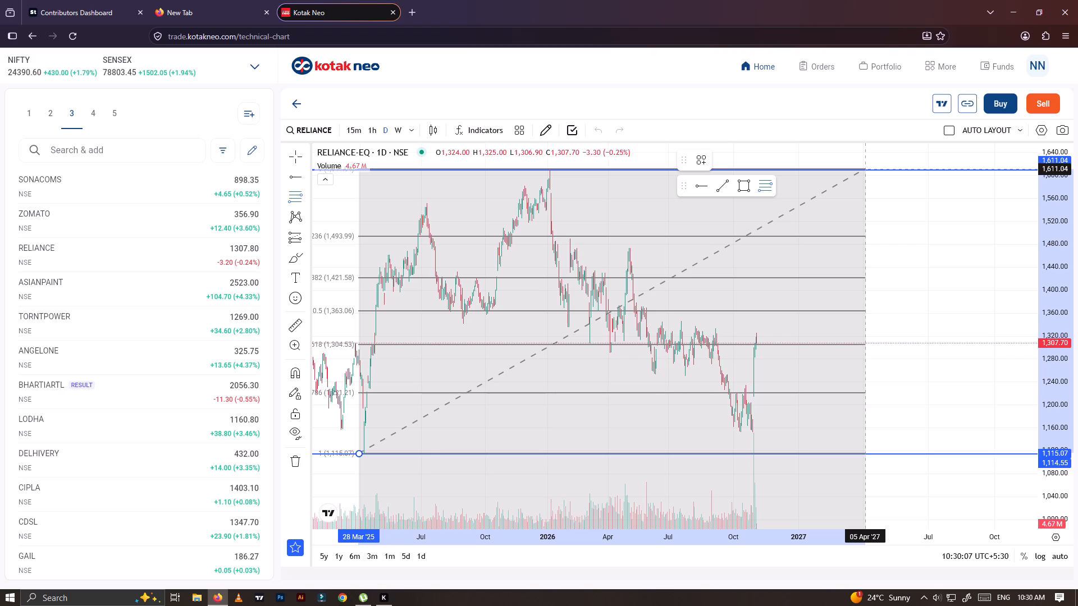
pyautogui.click(865, 169)
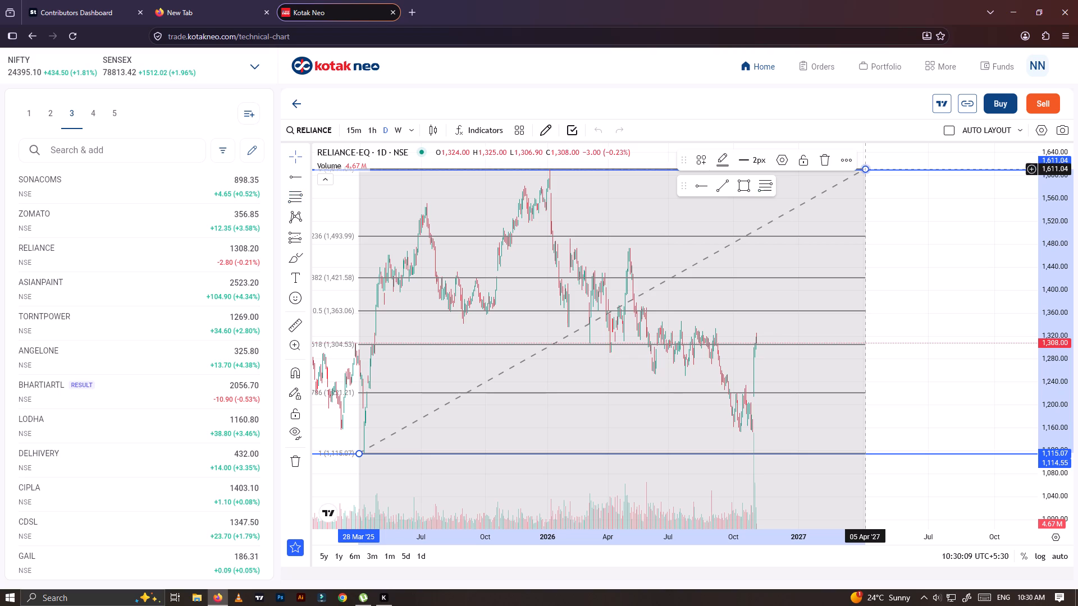
# Delete the Fib Retracement from the daily RELIANCE chart.
pyautogui.click(832, 166)
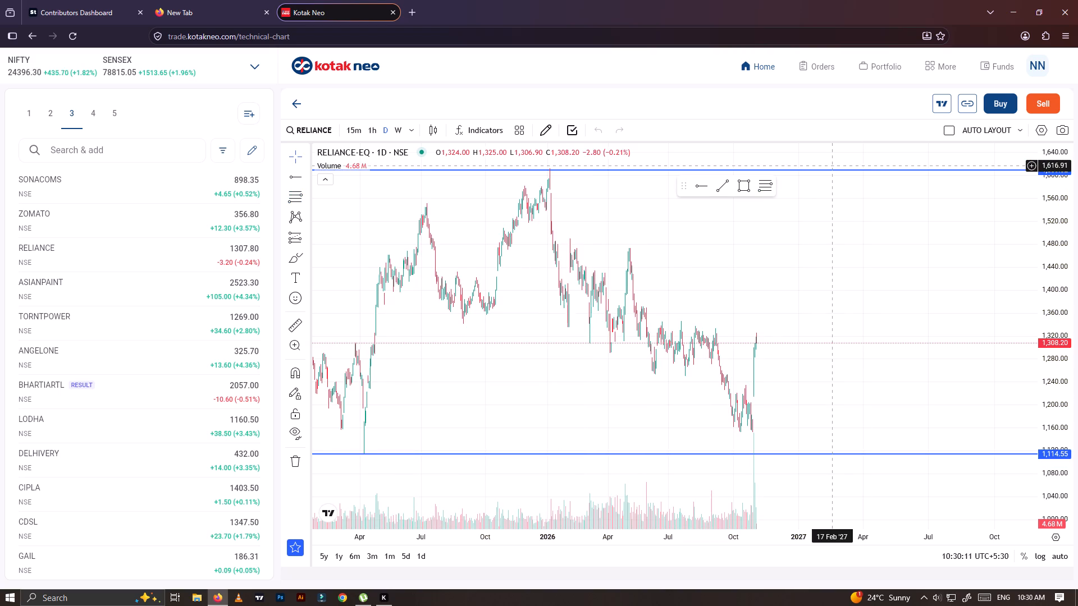
# Examine RELIANCE's price range between the two horizontal rays, first on the 1 day and then on the 1 week interval.
pyautogui.scroll(5, 660, 314)
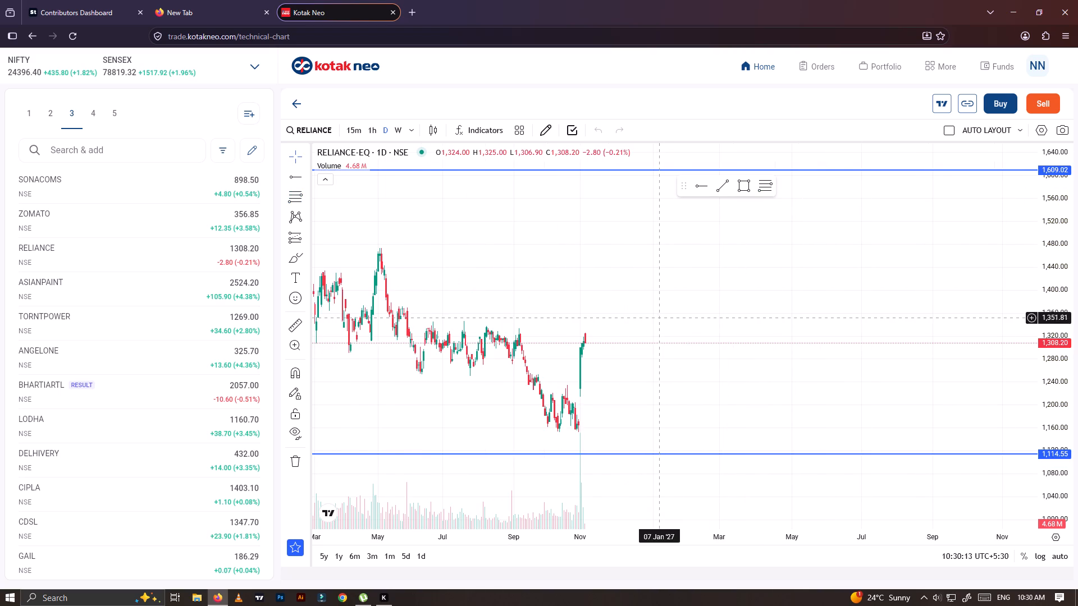
pyautogui.scroll(-3, 654, 329)
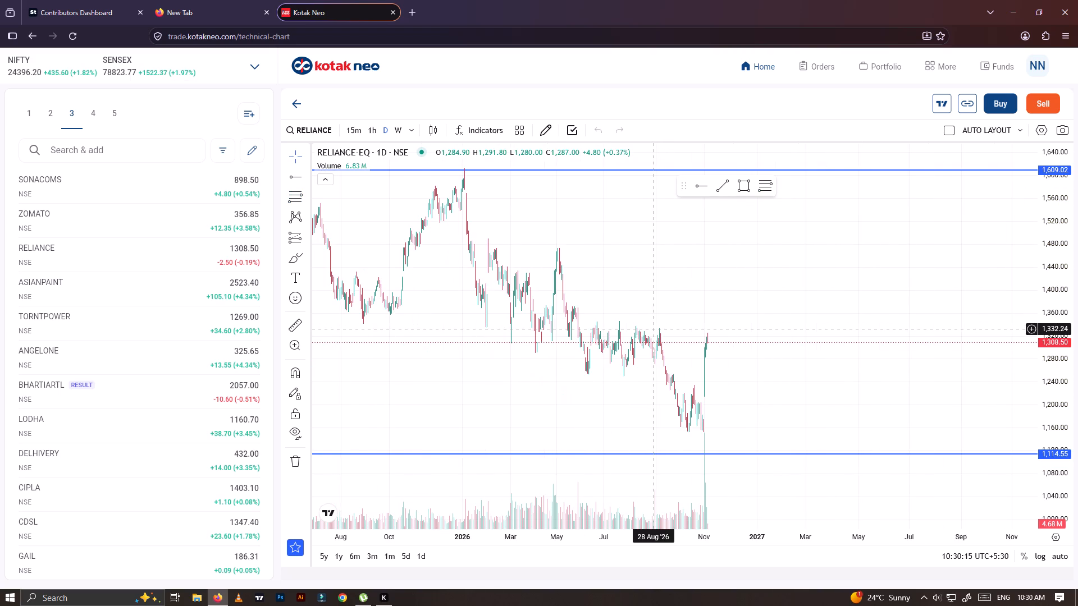
pyautogui.scroll(-10, 550, 311)
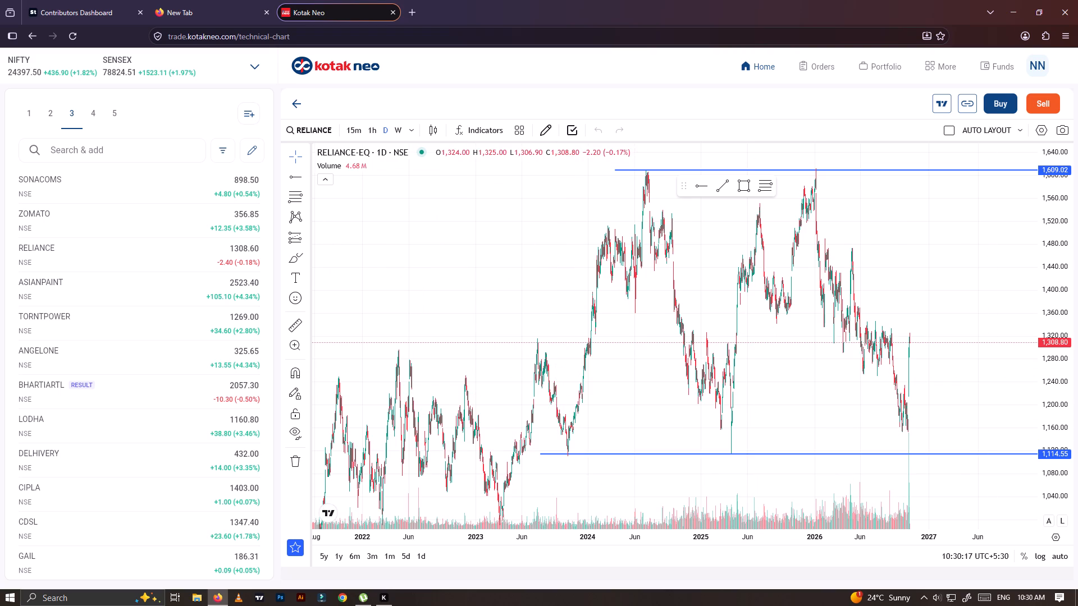
pyautogui.moveTo(1055, 266); pyautogui.dragTo(1048, 375)
pyautogui.click(395, 127)
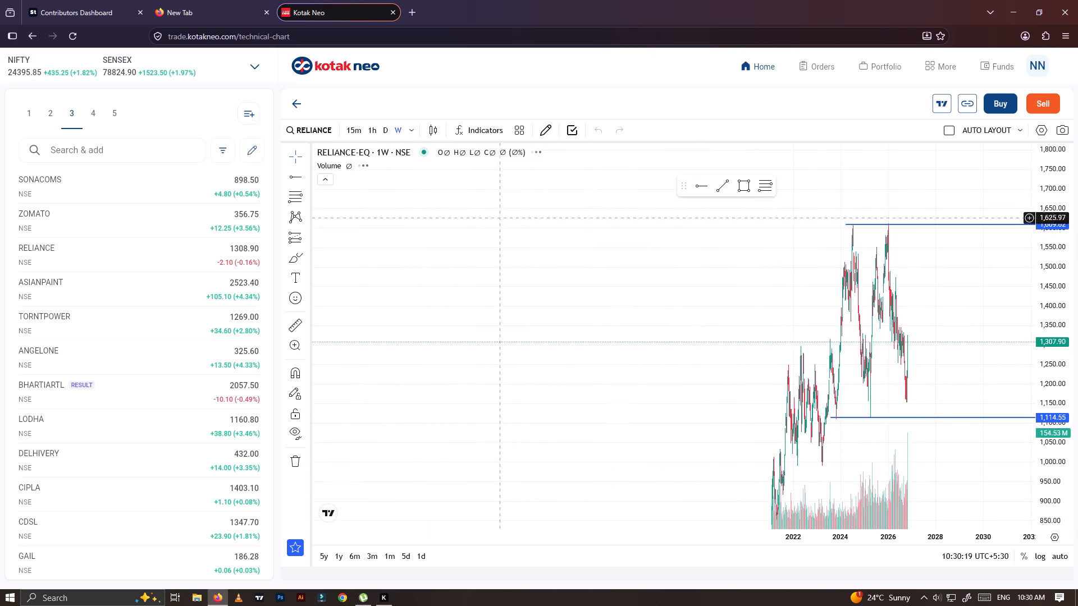
pyautogui.scroll(13, 669, 429)
pyautogui.scroll(-5, 376, 421)
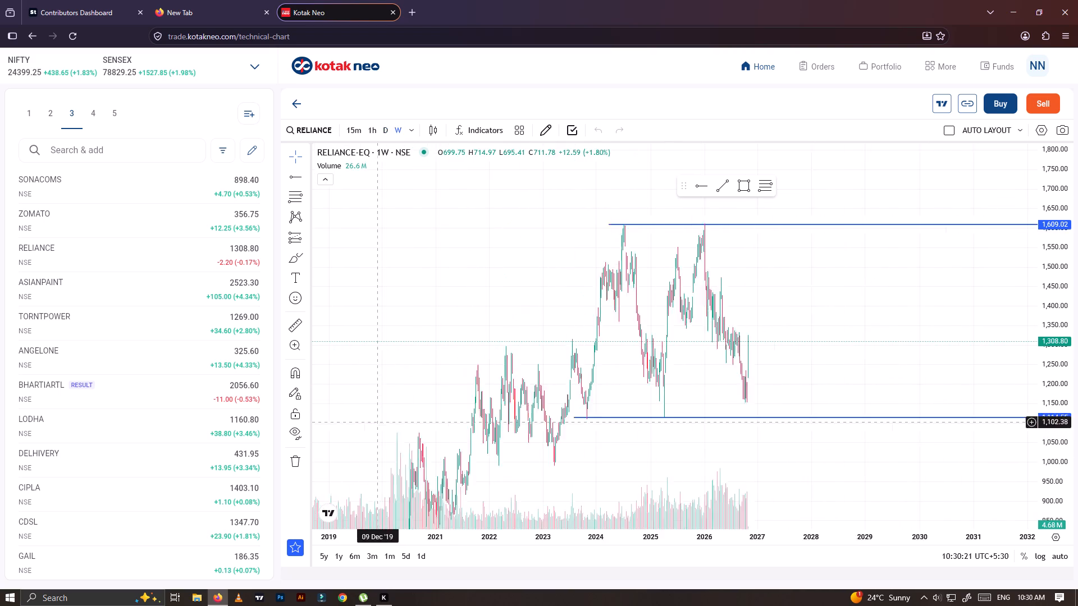
pyautogui.moveTo(1050, 246); pyautogui.dragTo(1036, 380)
pyautogui.scroll(5, 667, 310)
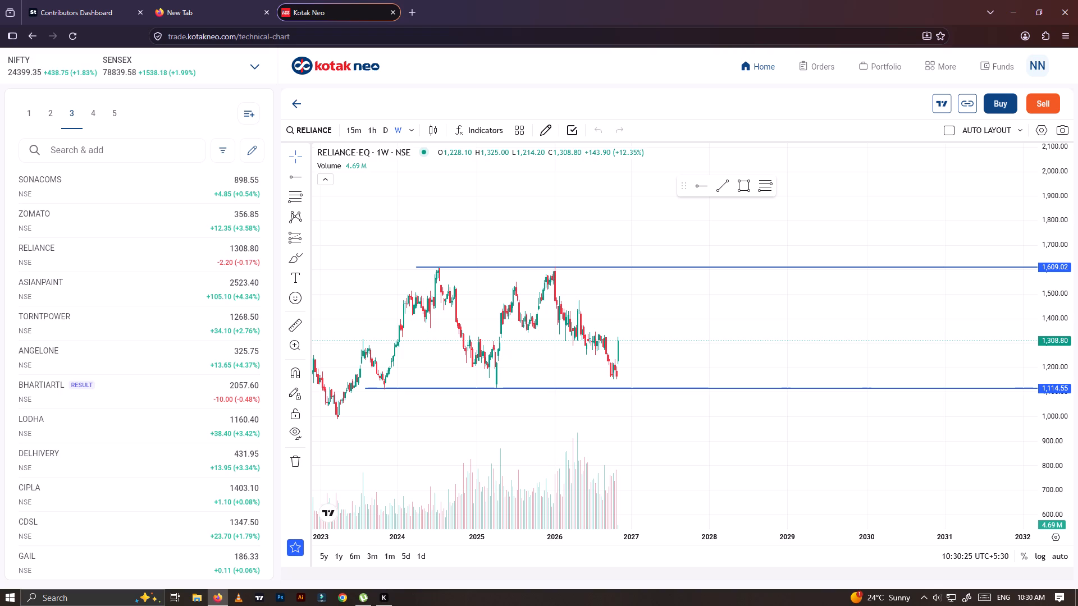
# Open the weekly ASIANPAINT chart and draw a locked horizontal ray at about 3,579 from 11 Oct '21, along the highs.
pyautogui.click(208, 291)
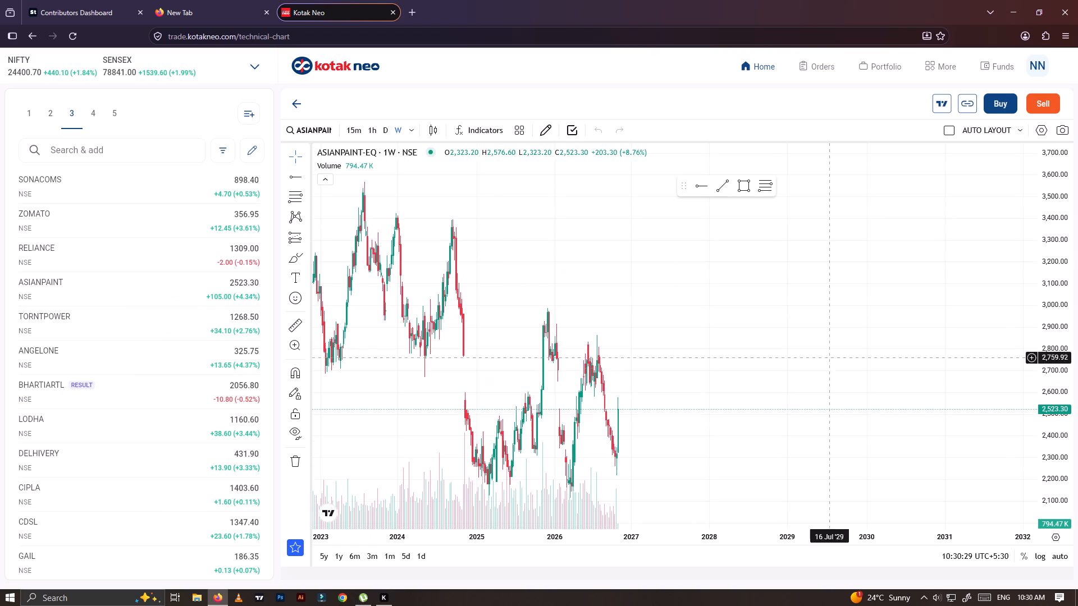
pyautogui.moveTo(1050, 233); pyautogui.dragTo(1026, 440)
pyautogui.scroll(-6, 736, 388)
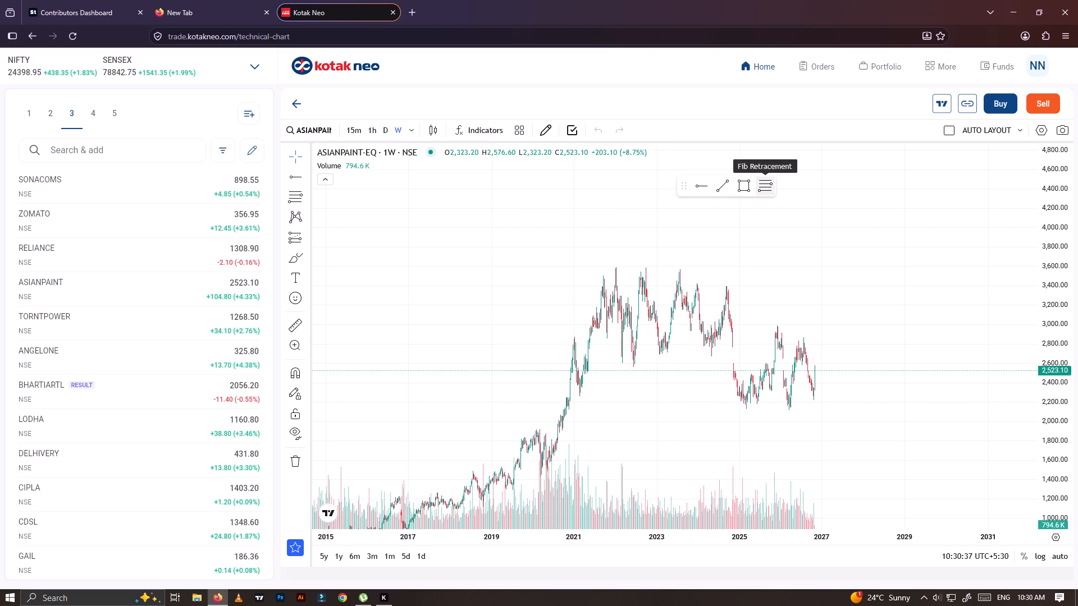
pyautogui.moveTo(614, 439); pyautogui.dragTo(560, 342)
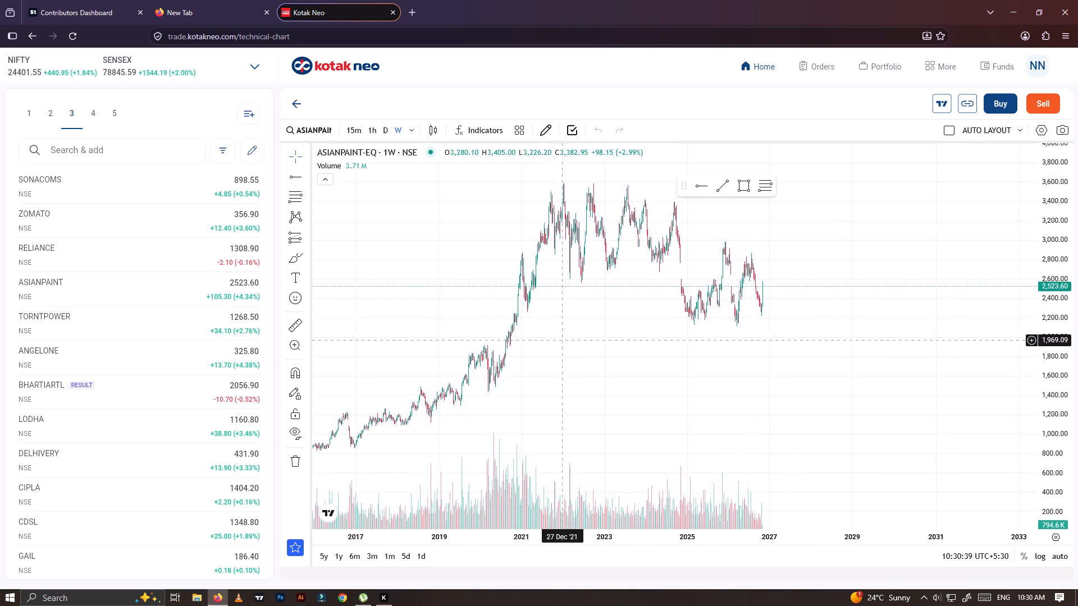
pyautogui.moveTo(560, 342); pyautogui.dragTo(686, 298)
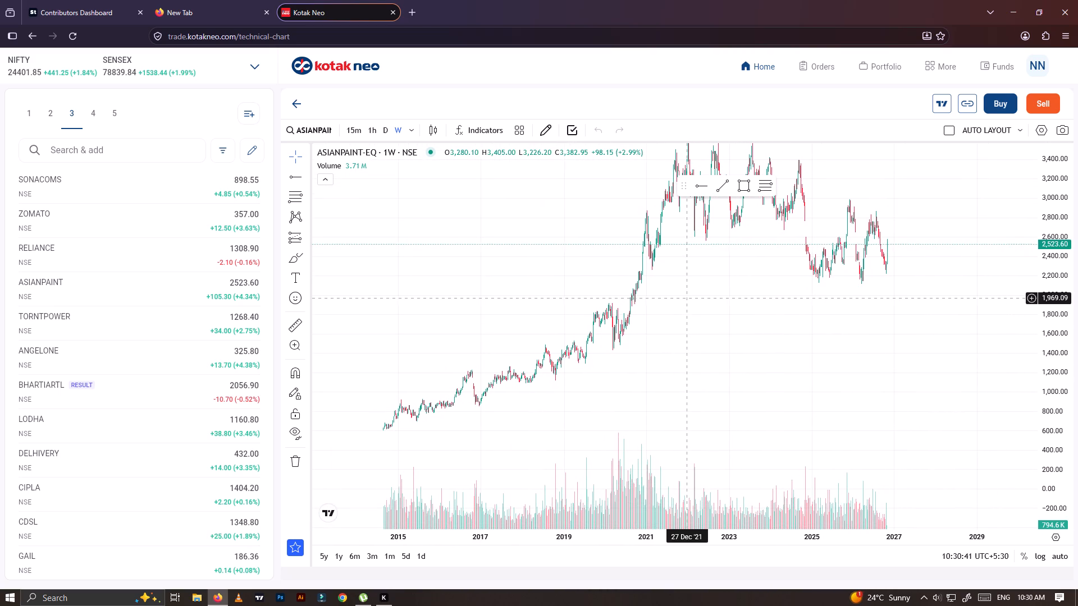
pyautogui.moveTo(686, 298); pyautogui.dragTo(472, 418)
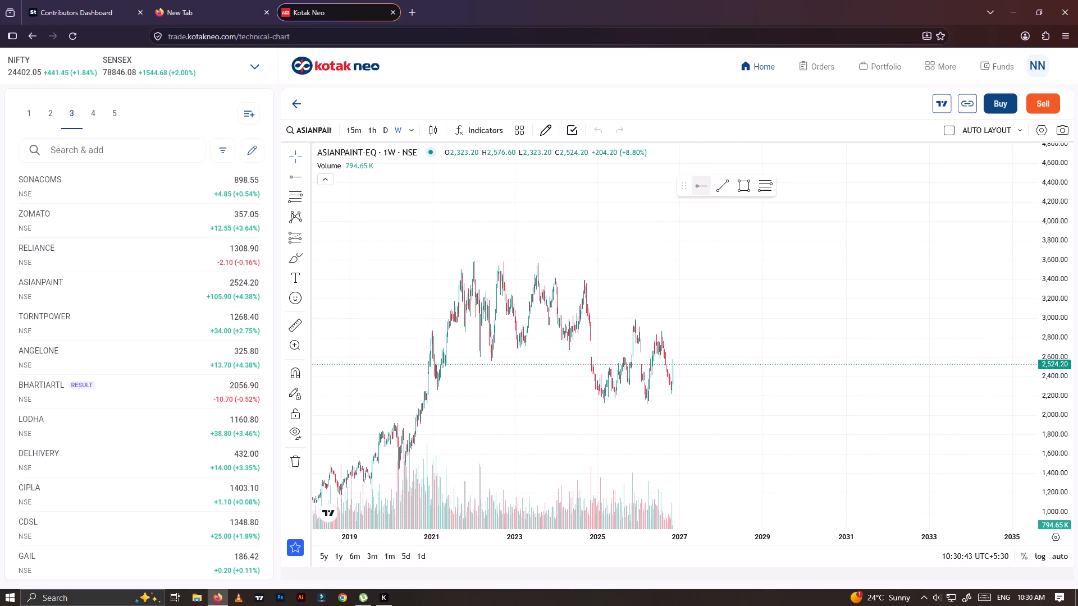
pyautogui.click(702, 194)
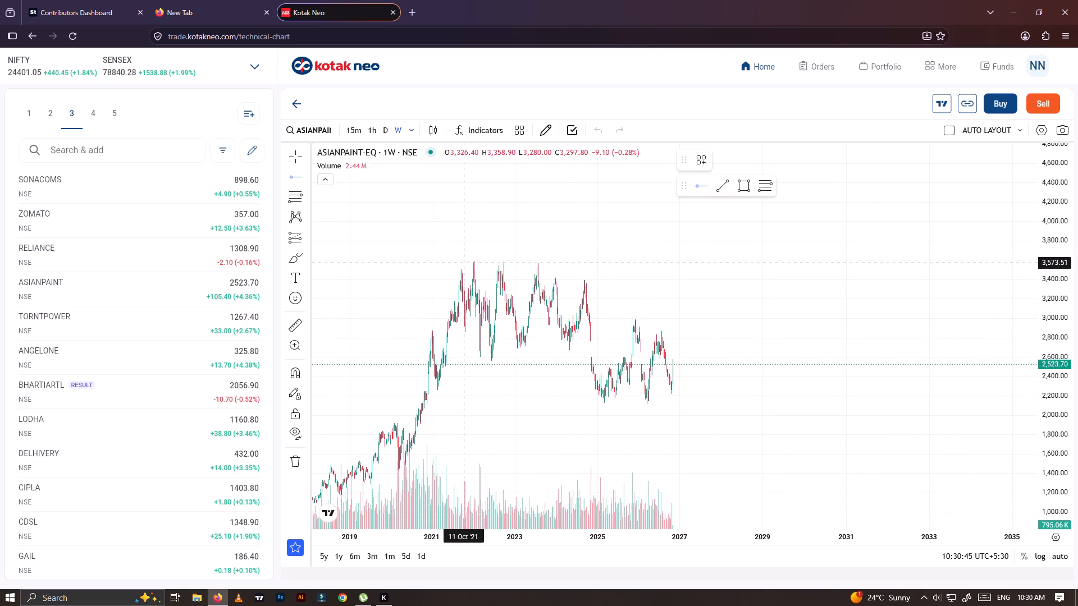
pyautogui.click(464, 262)
pyautogui.click(823, 160)
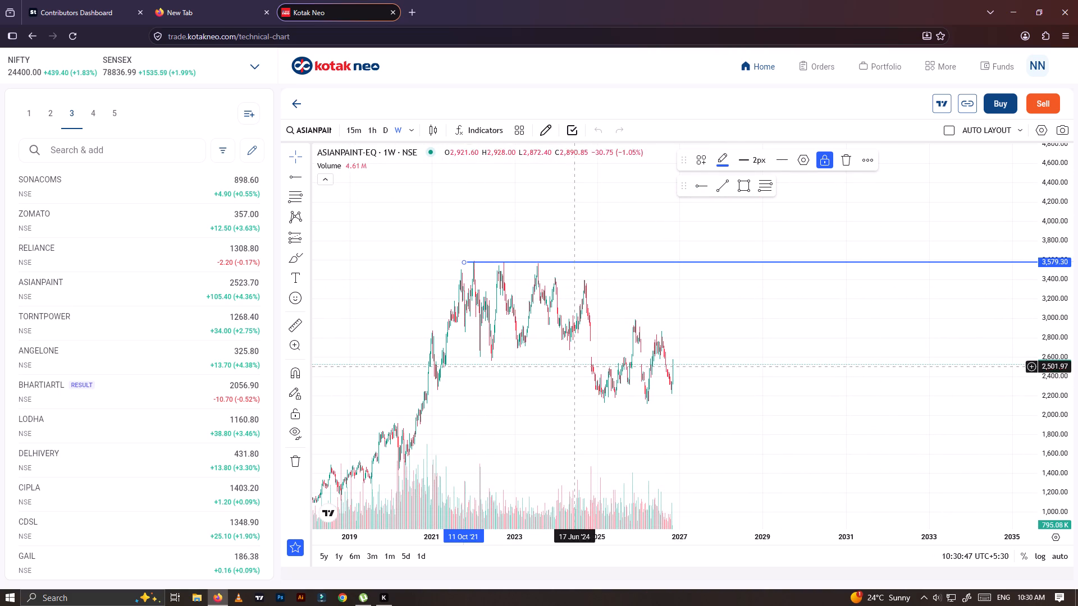
# Draw a second horizontal ray on ASIANPAINT at about 2,131 from 12 Feb '24, along the lows, 3px thick and locked.
pyautogui.click(704, 189)
pyautogui.doubleClick(560, 402)
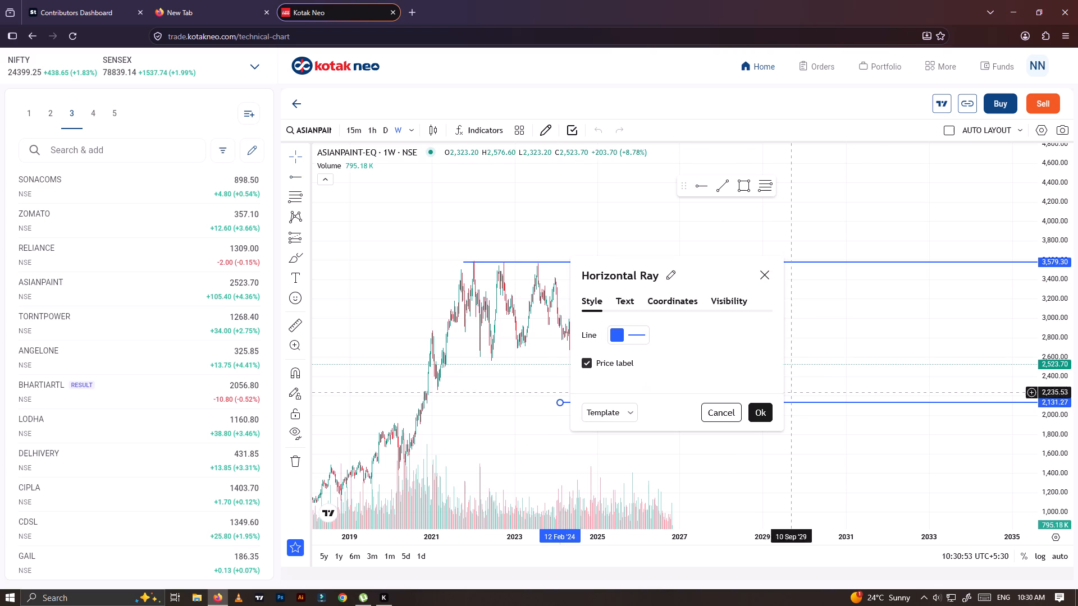
pyautogui.click(759, 410)
pyautogui.click(760, 403)
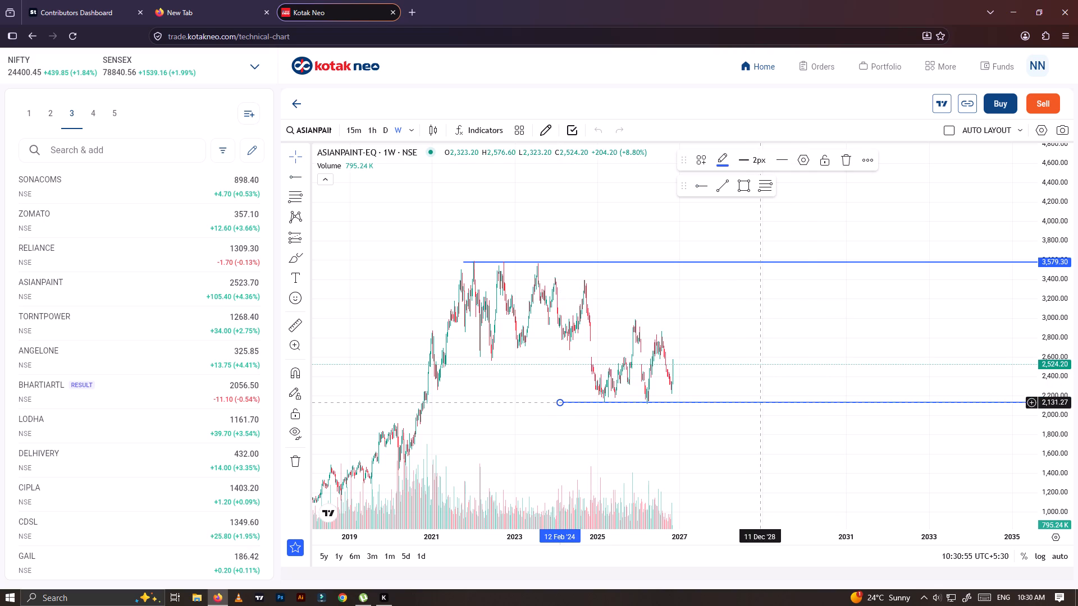
pyautogui.click(751, 164)
pyautogui.click(752, 215)
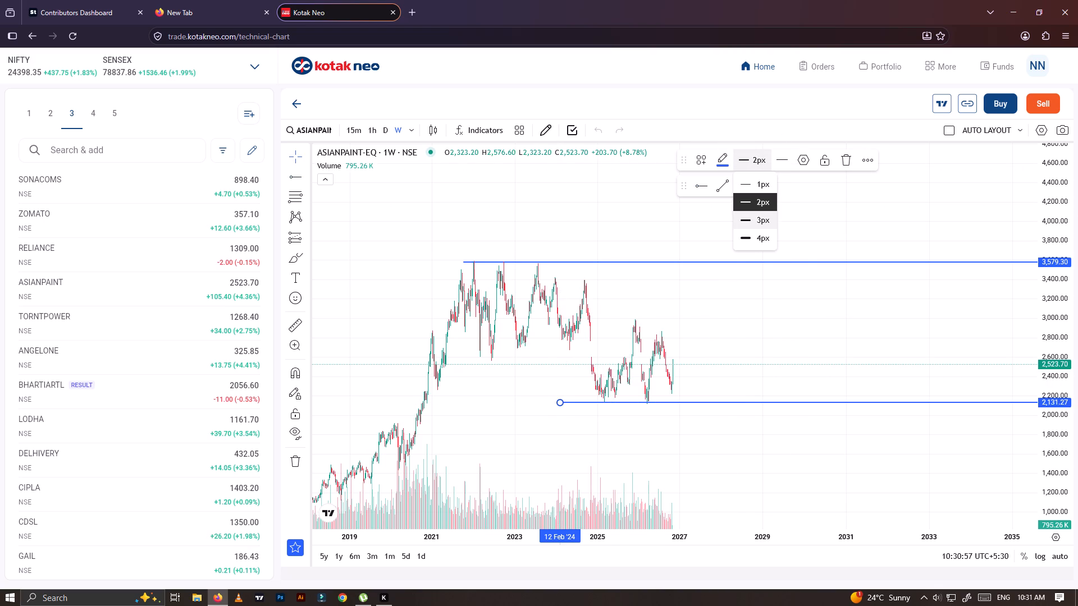
pyautogui.click(815, 165)
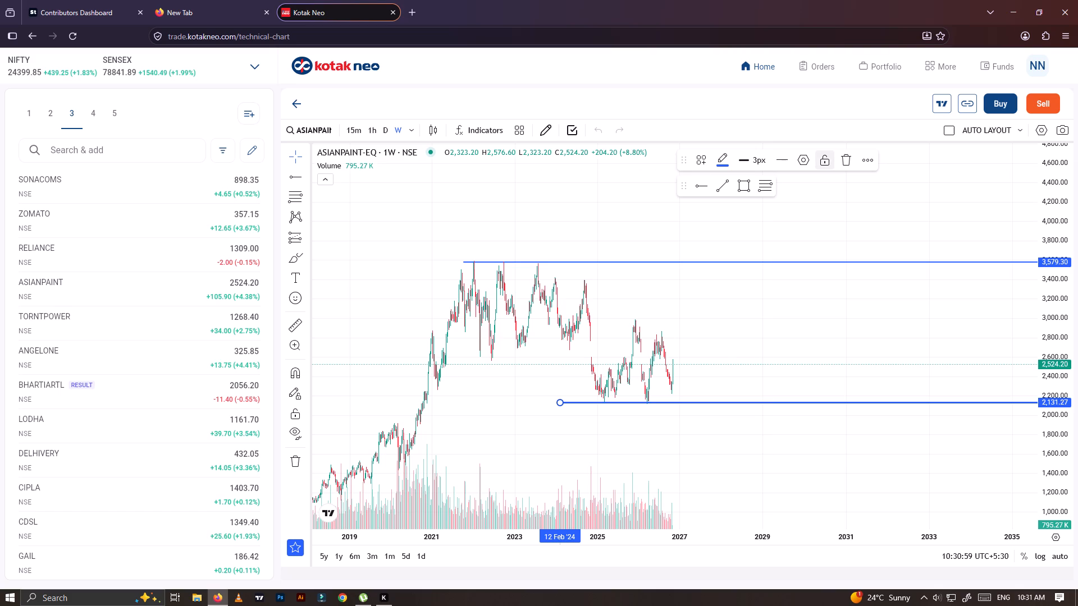
# Set the line thickness of the ASIANPAINT horizontal ray along the highs to 3px.
pyautogui.click(737, 261)
pyautogui.click(751, 165)
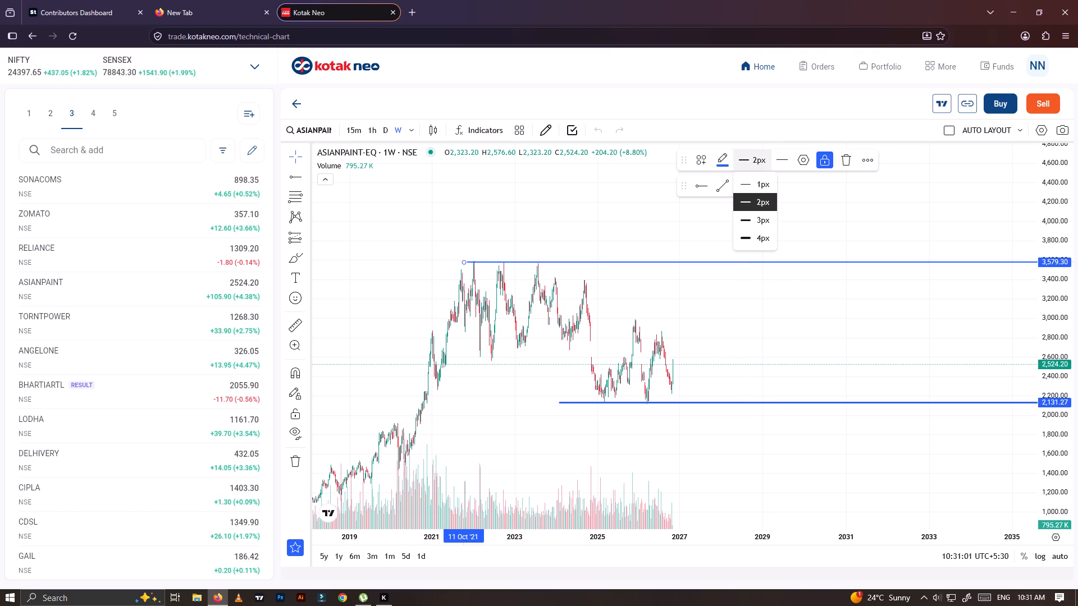
pyautogui.click(750, 214)
pyautogui.scroll(4, 617, 310)
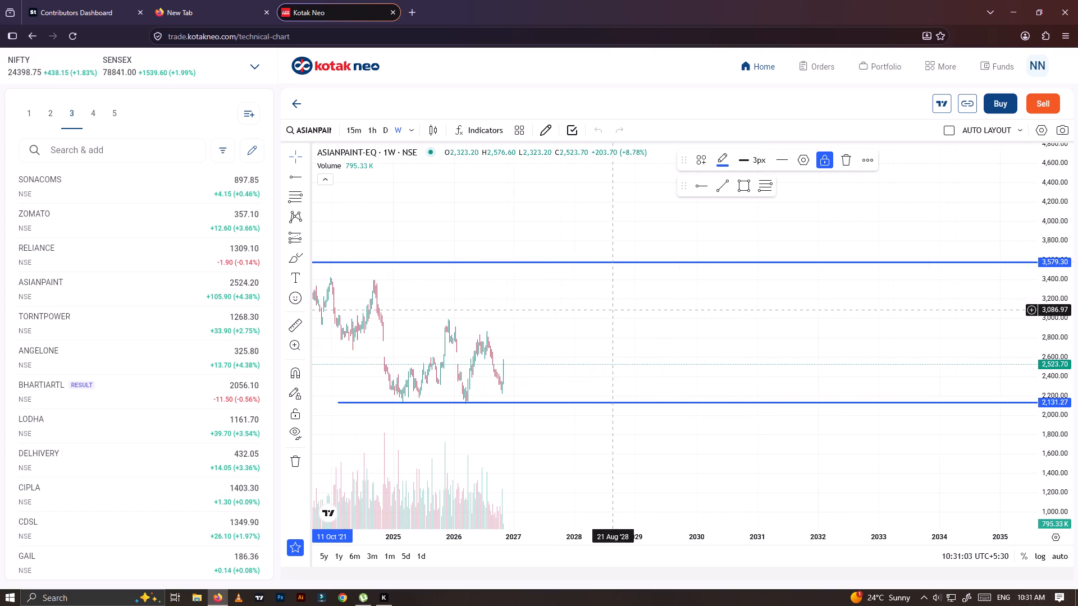
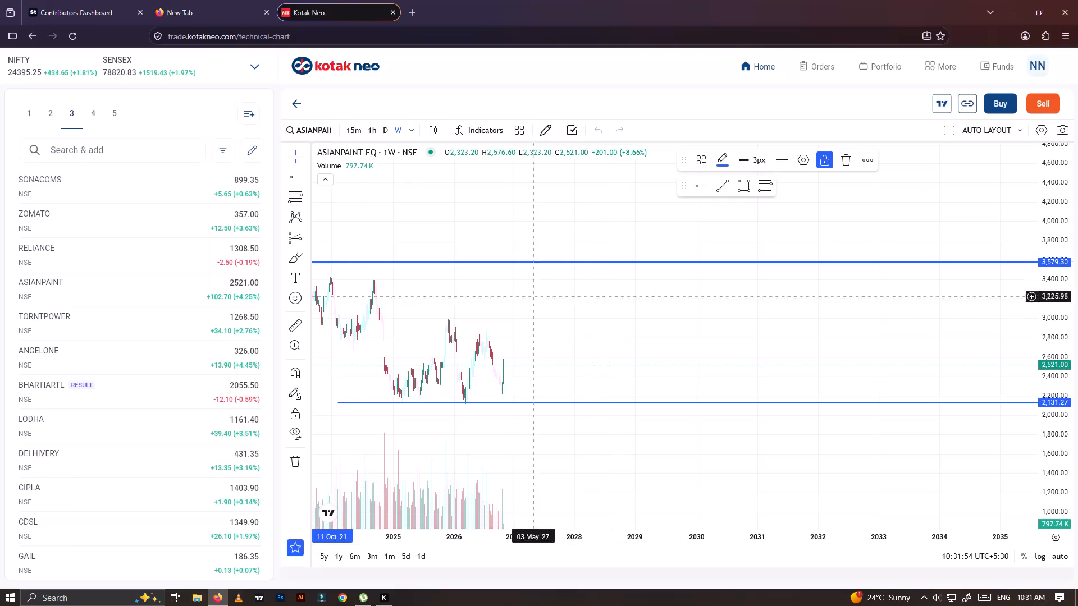
# Examine ASIANPAINT's weekly price history between the two horizontal rays, from the earlier rise to the most recent candles.
pyautogui.moveTo(297, 348); pyautogui.dragTo(366, 348)
pyautogui.moveTo(366, 348); pyautogui.dragTo(561, 348)
pyautogui.click(563, 348)
pyautogui.scroll(2, 563, 349)
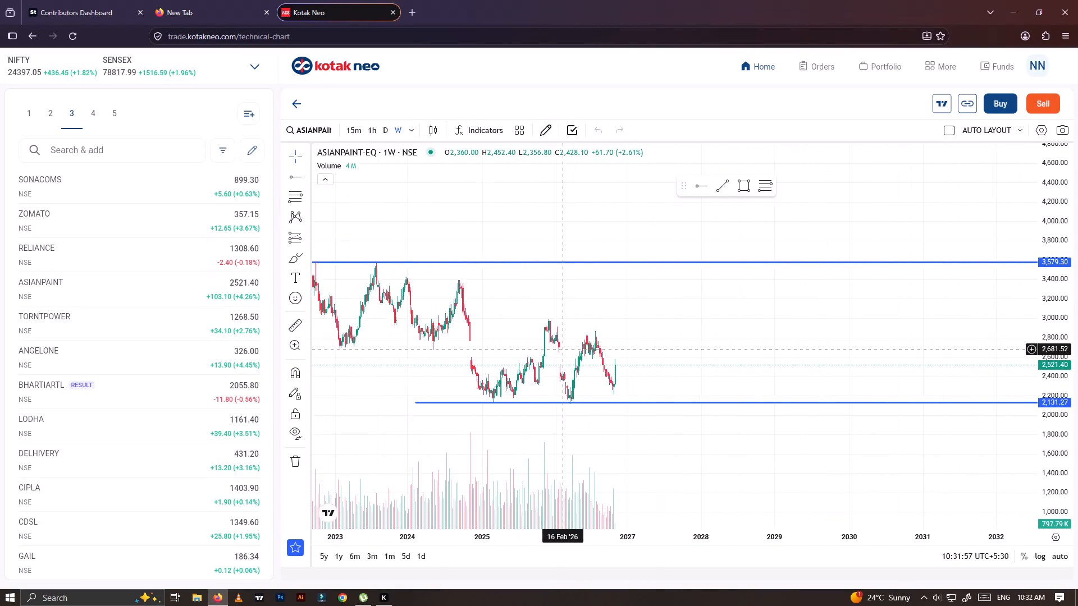
pyautogui.scroll(1, 563, 349)
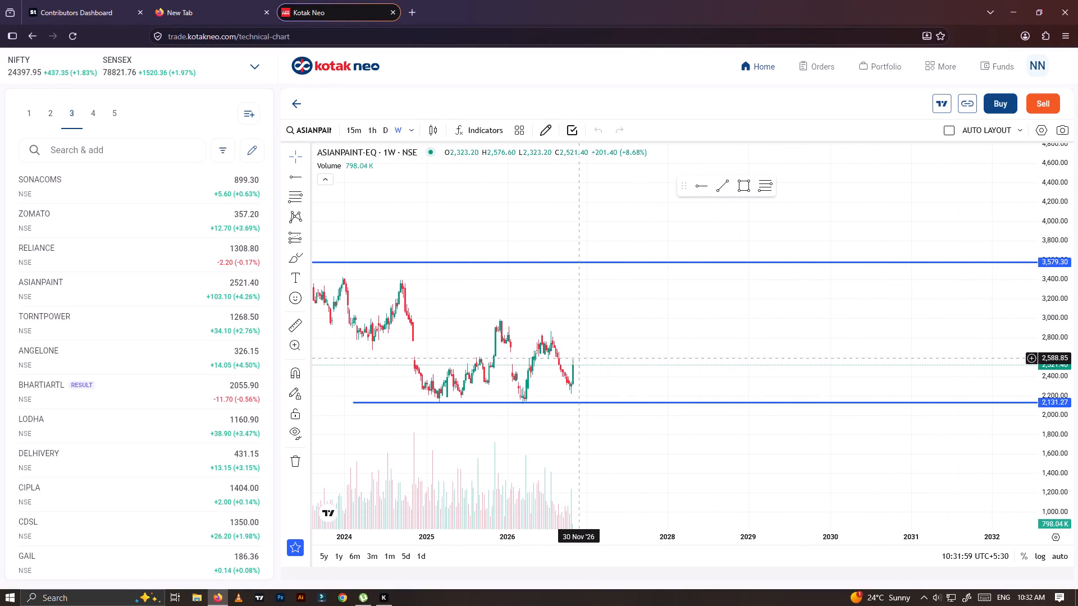
pyautogui.scroll(-6, 579, 358)
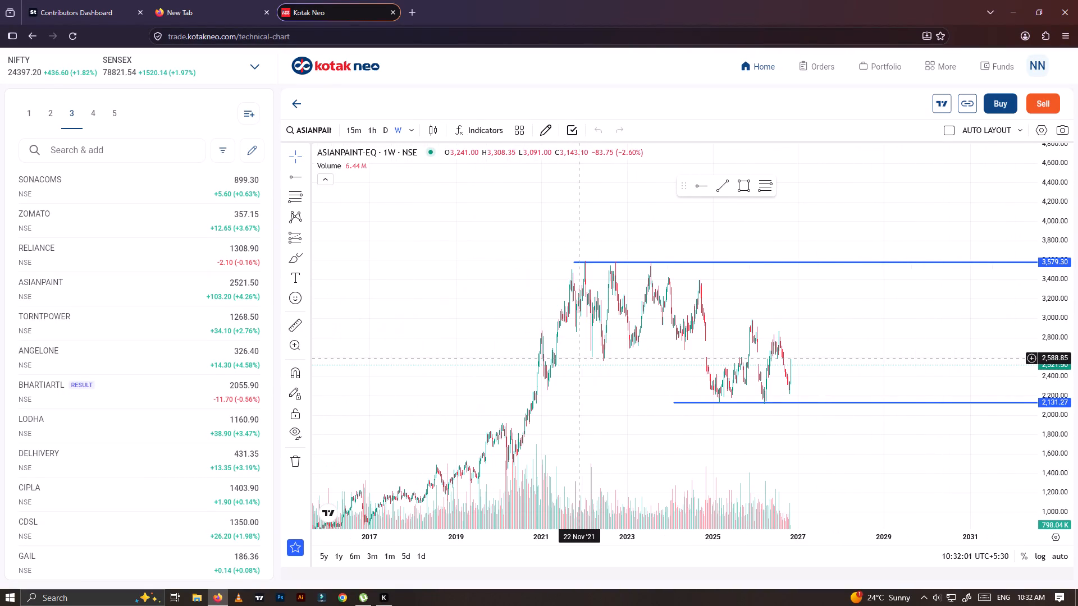
pyautogui.scroll(4, 579, 358)
pyautogui.moveTo(577, 350); pyautogui.dragTo(691, 347)
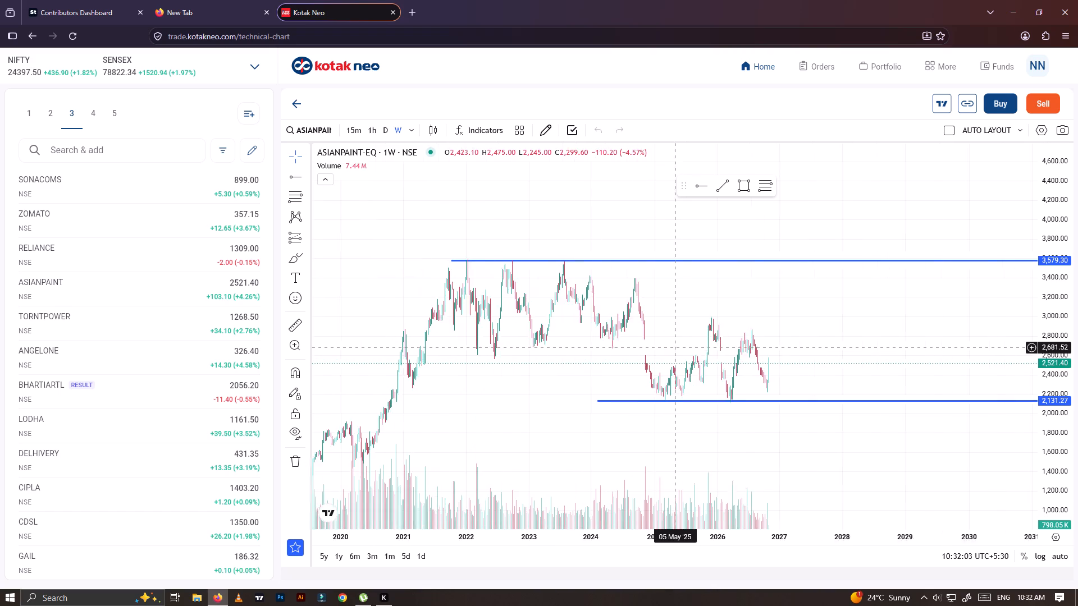
pyautogui.moveTo(691, 347); pyautogui.dragTo(696, 347)
pyautogui.scroll(2, 696, 347)
pyautogui.scroll(-2, 696, 347)
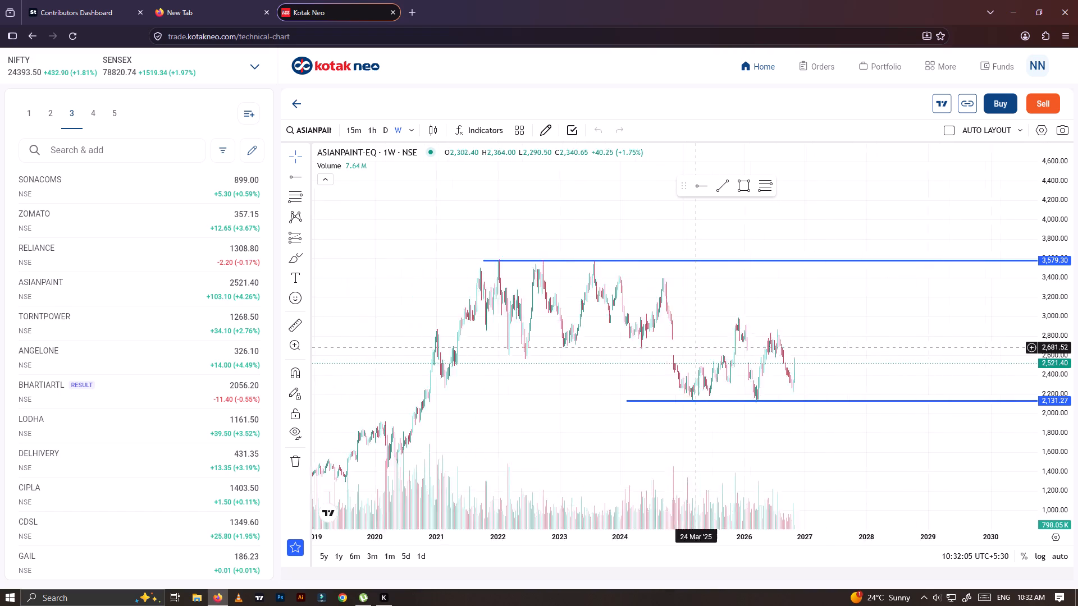
# Draw a trend line on ASIANPAINT from about 3,585 on 10 Jul '23 down to about 2,143 on 30 Jul '29, along the falling highs.
pyautogui.scroll(-2, 695, 347)
pyautogui.click(716, 195)
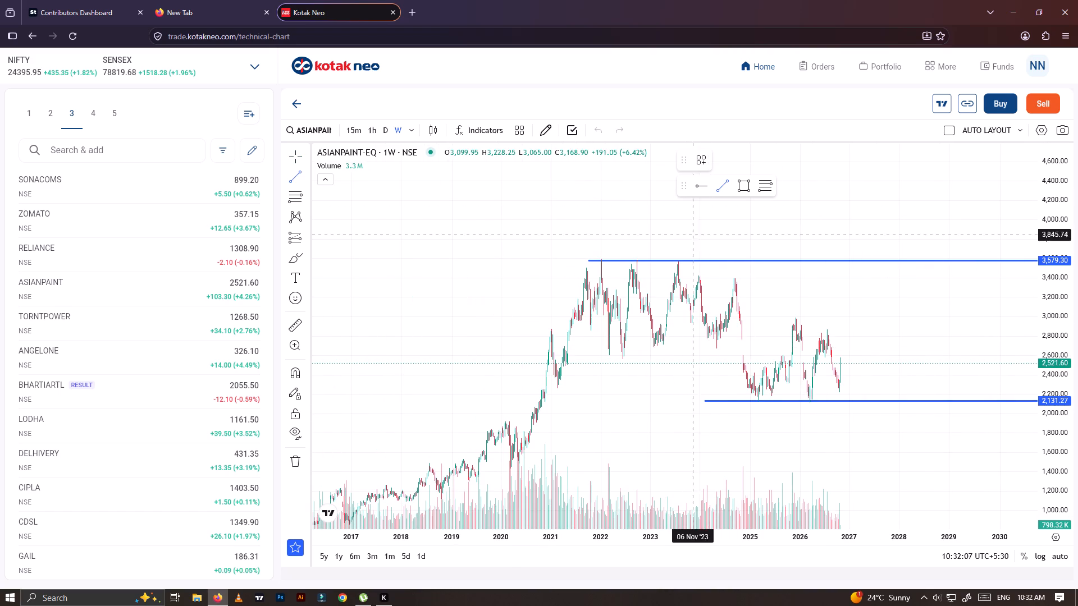
pyautogui.click(678, 260)
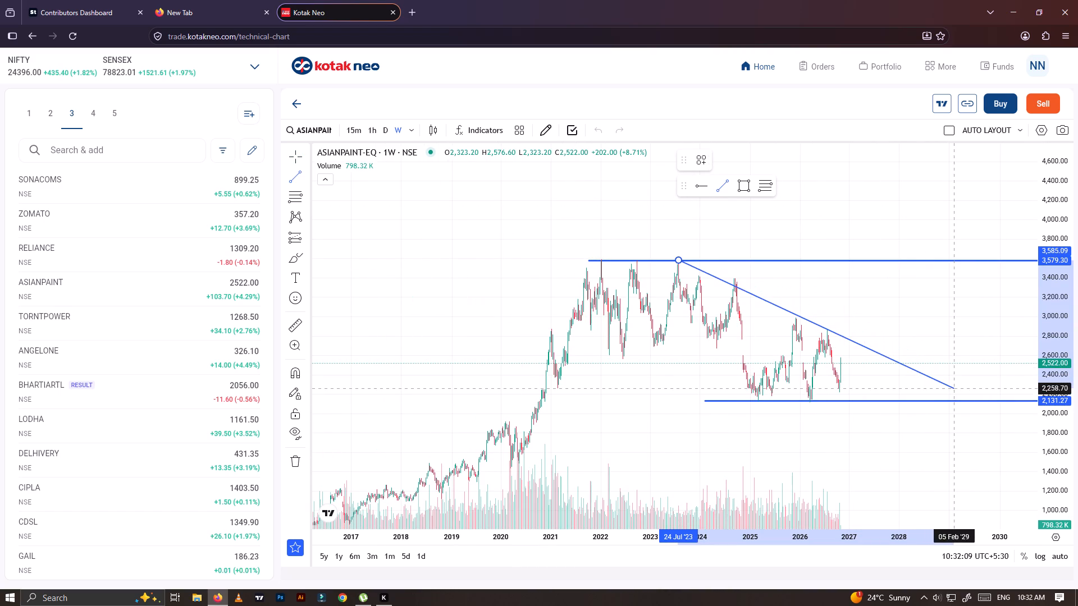
pyautogui.click(977, 400)
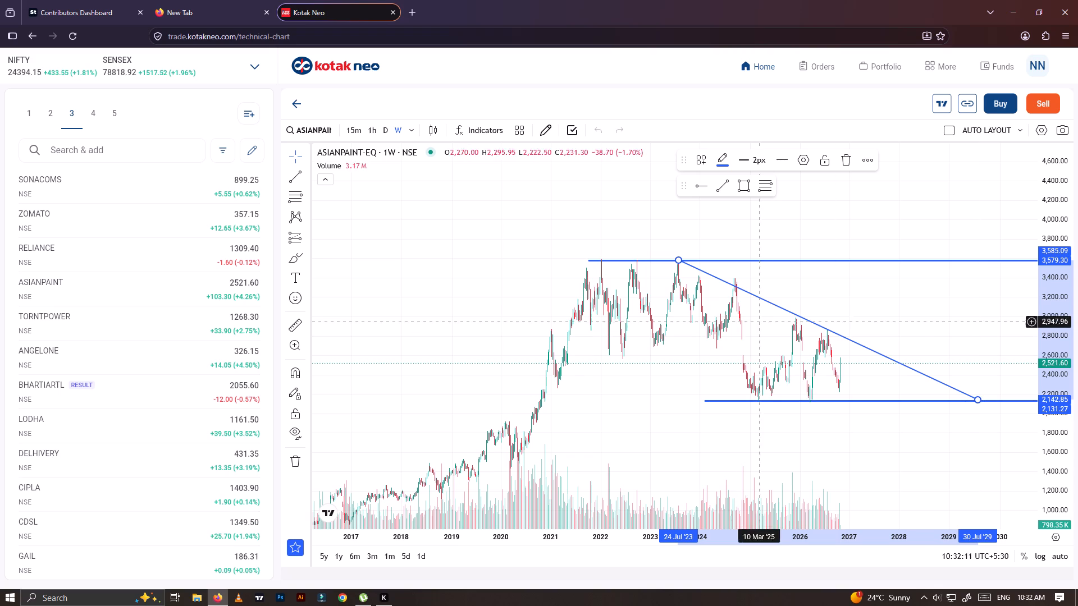
pyautogui.click(679, 260)
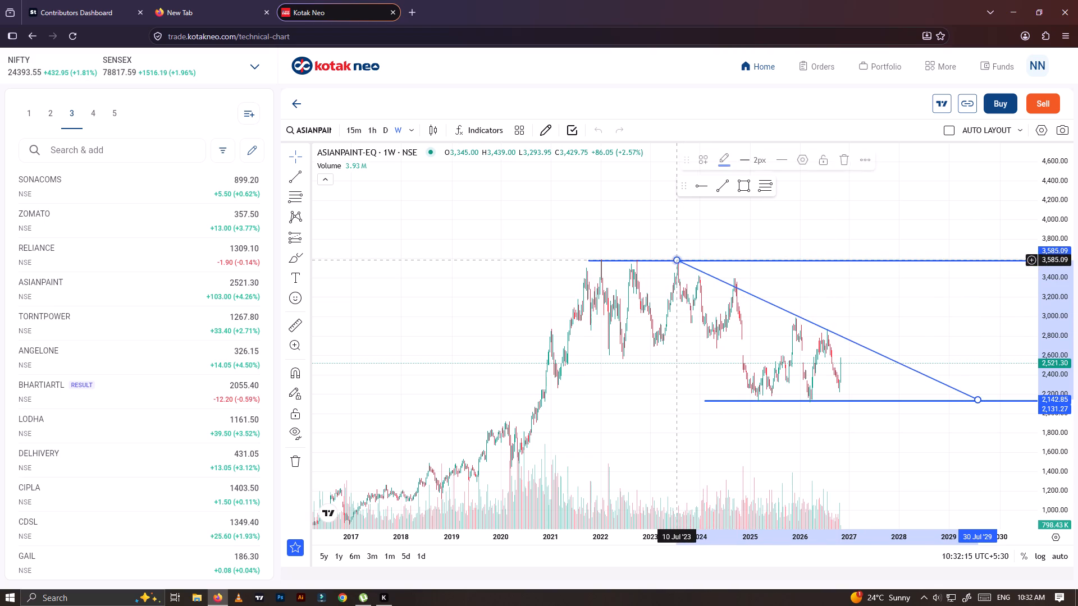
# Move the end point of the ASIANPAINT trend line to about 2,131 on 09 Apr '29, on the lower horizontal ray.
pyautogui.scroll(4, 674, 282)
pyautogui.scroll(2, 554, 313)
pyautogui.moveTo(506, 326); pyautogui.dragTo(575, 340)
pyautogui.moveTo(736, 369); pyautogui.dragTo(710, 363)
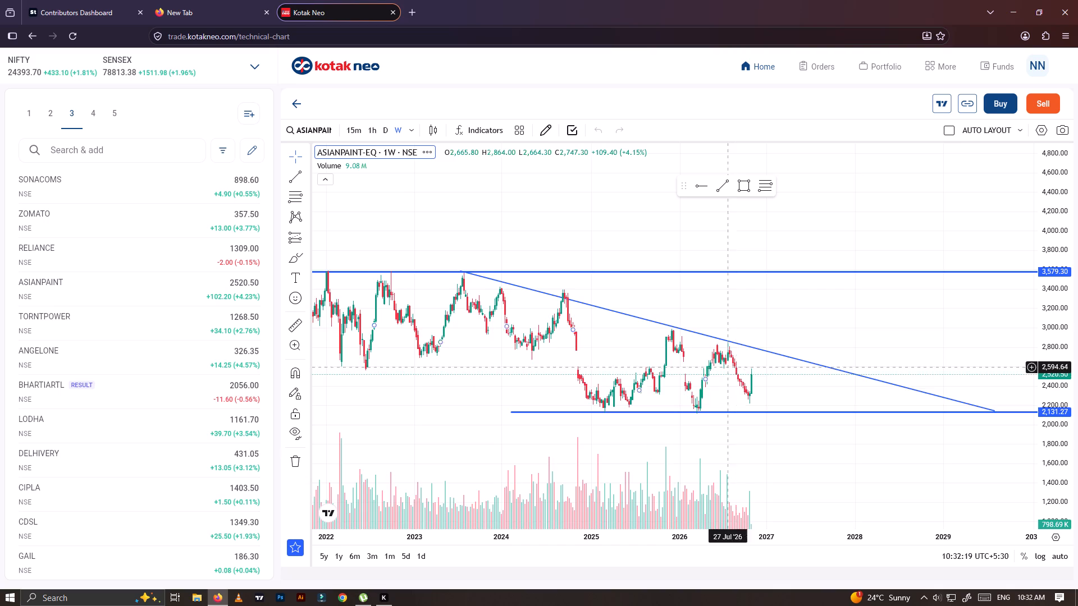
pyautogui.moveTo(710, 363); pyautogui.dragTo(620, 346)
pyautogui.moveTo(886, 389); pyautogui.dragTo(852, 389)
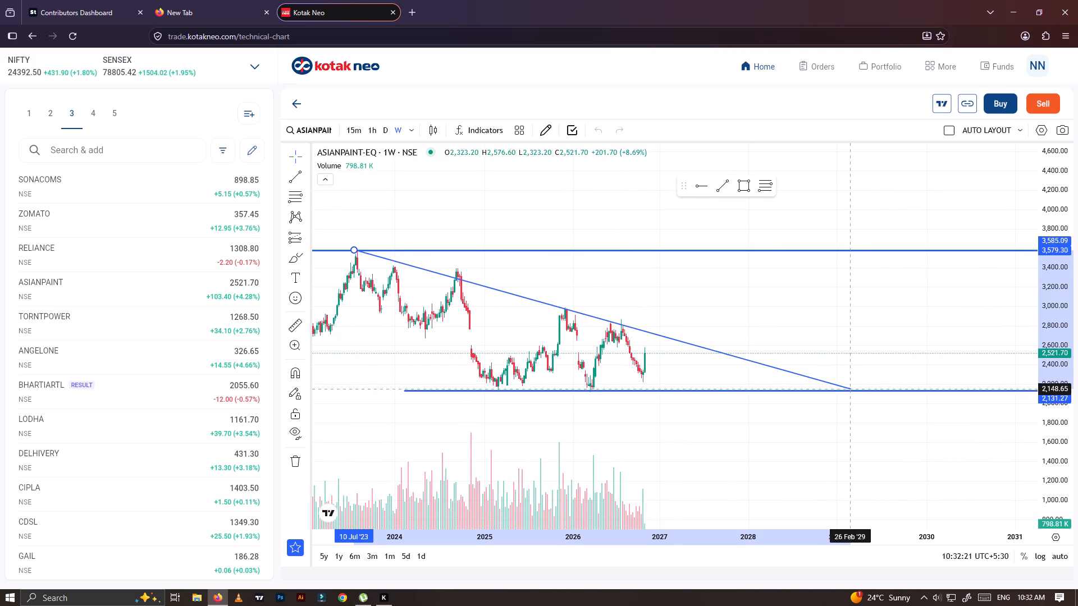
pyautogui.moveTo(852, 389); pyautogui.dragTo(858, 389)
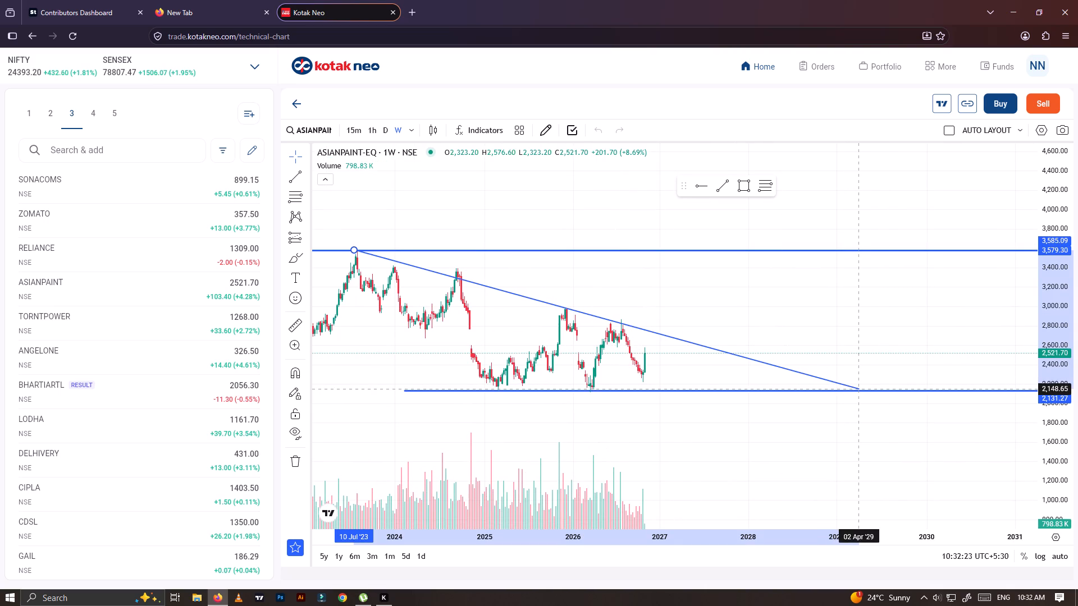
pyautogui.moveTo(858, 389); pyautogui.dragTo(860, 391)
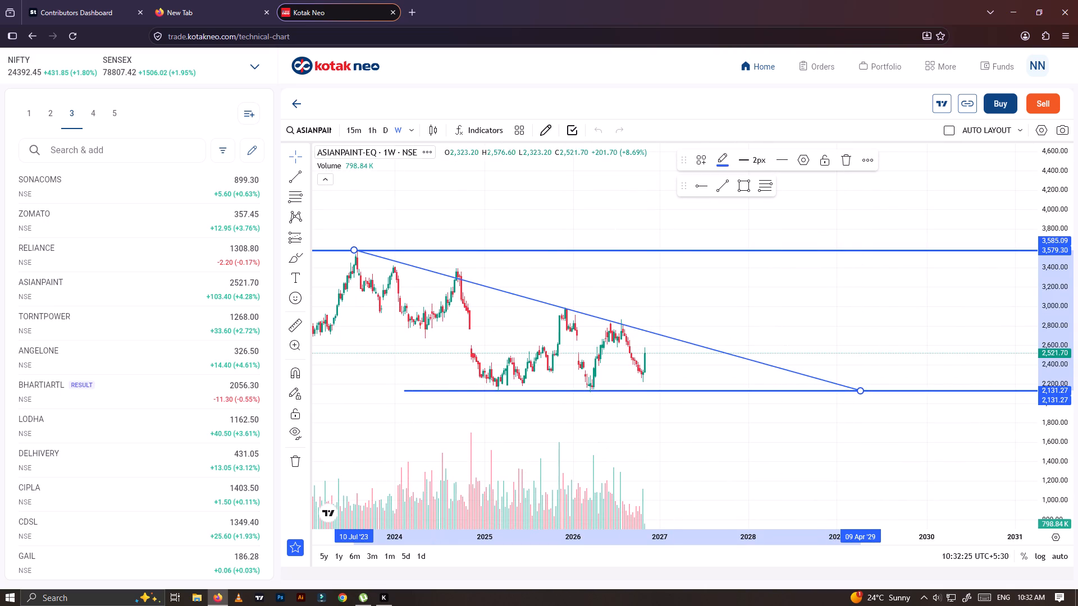
# On the 1 day interval, move the ASIANPAINT trend line's end point to about 2,160 on 15 Dec '28 and lock the line.
pyautogui.click(385, 130)
pyautogui.scroll(-5, 528, 316)
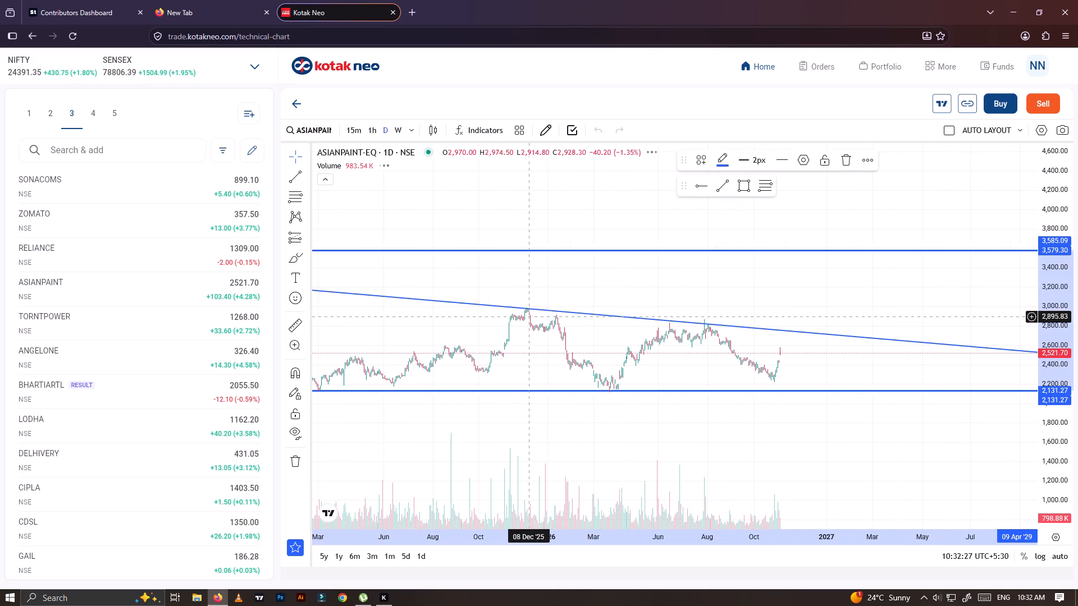
pyautogui.scroll(-5, 528, 316)
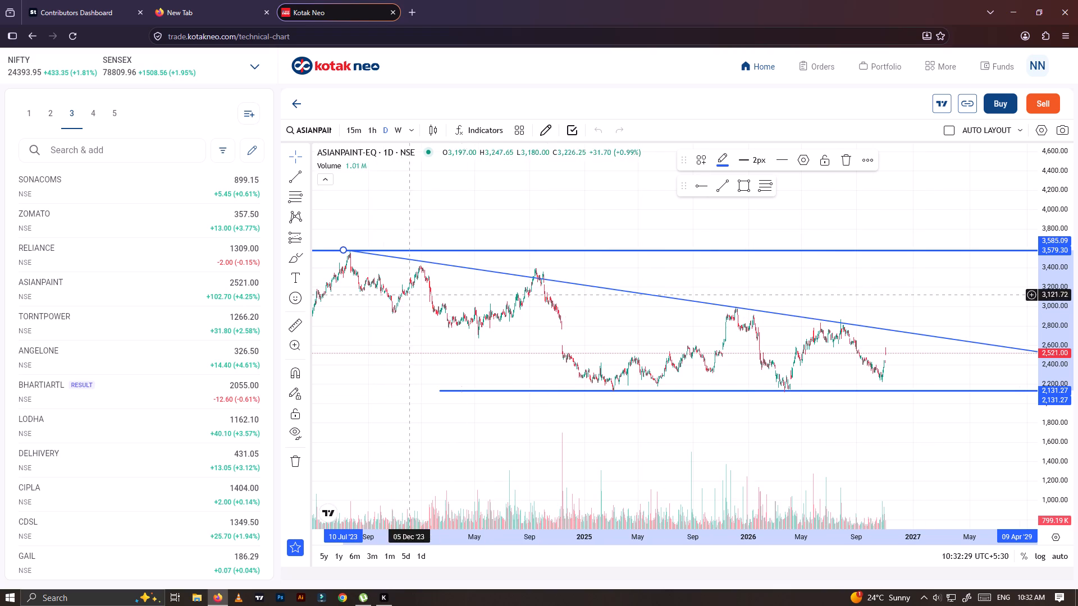
pyautogui.moveTo(862, 351); pyautogui.dragTo(753, 340)
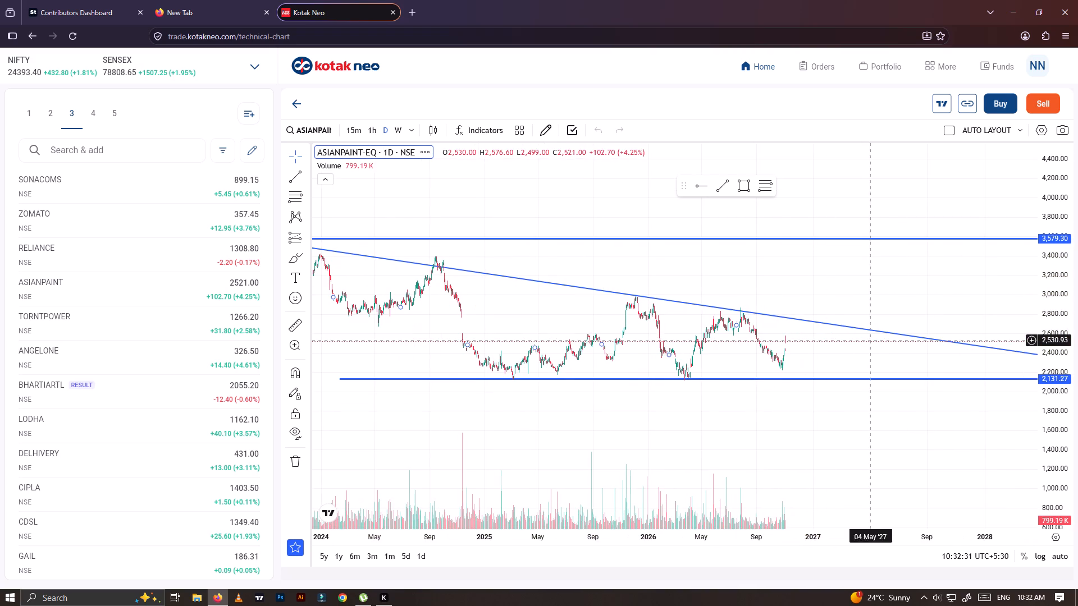
pyautogui.scroll(-4, 931, 351)
pyautogui.moveTo(898, 352); pyautogui.dragTo(769, 352)
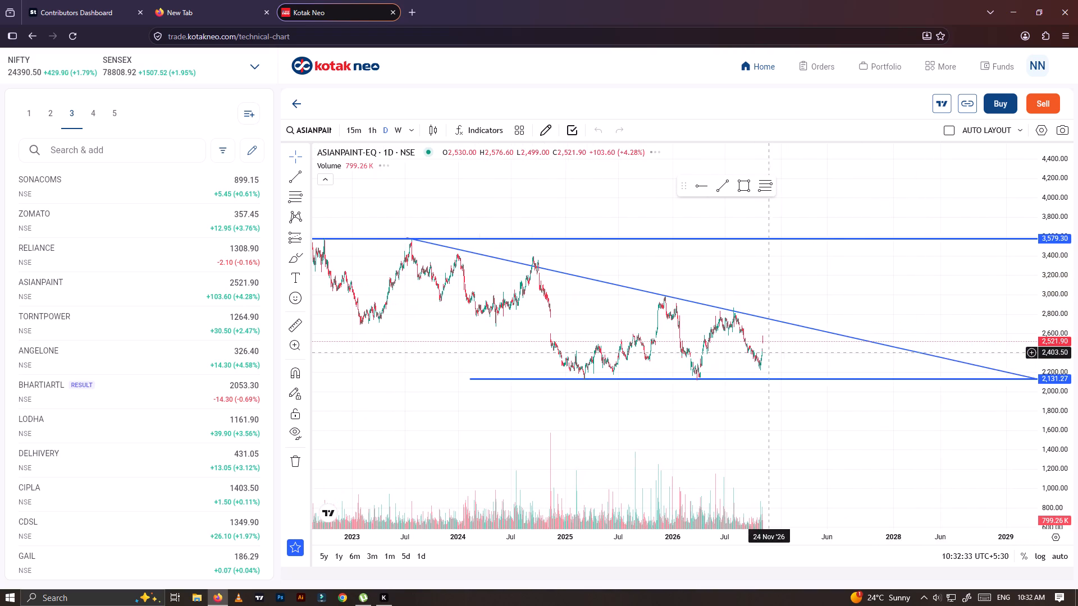
pyautogui.moveTo(1035, 382); pyautogui.dragTo(1025, 385)
pyautogui.moveTo(1025, 385); pyautogui.dragTo(989, 393)
pyautogui.moveTo(998, 384); pyautogui.dragTo(989, 385)
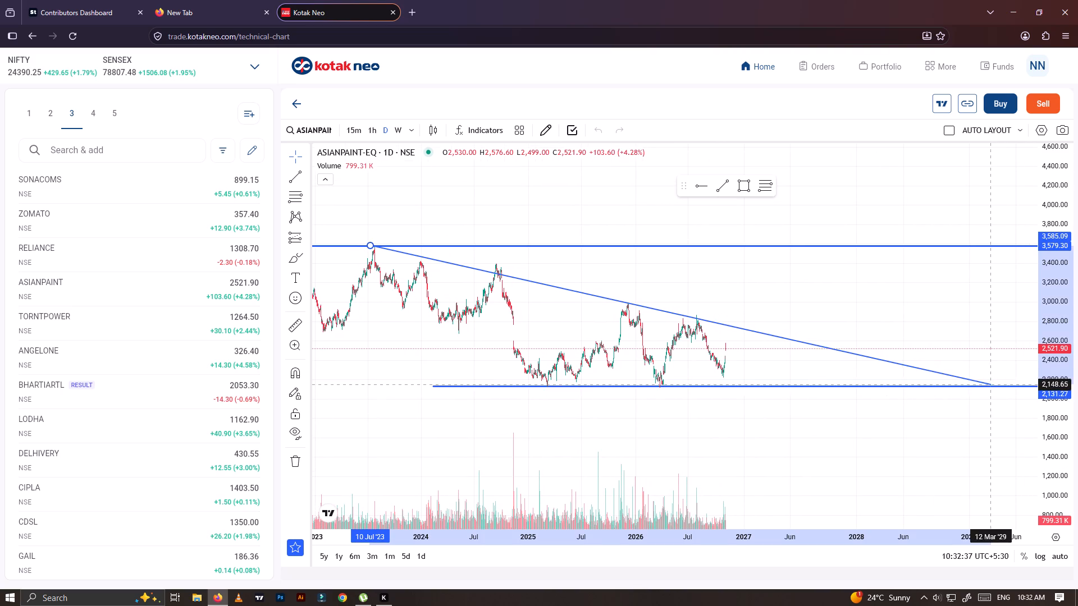
pyautogui.moveTo(989, 385); pyautogui.dragTo(954, 389)
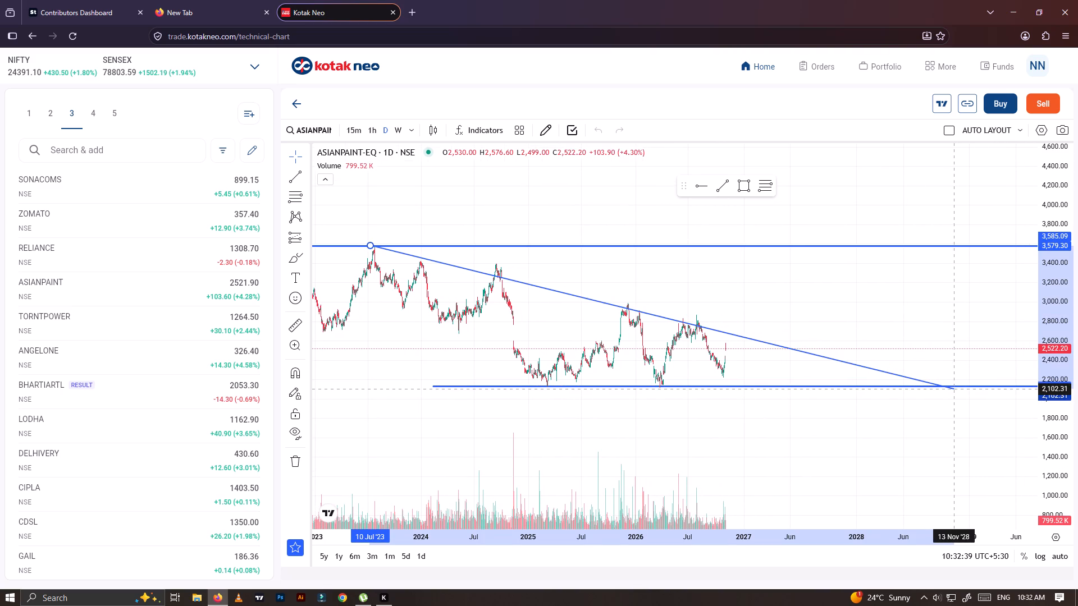
pyautogui.moveTo(954, 389); pyautogui.dragTo(958, 384)
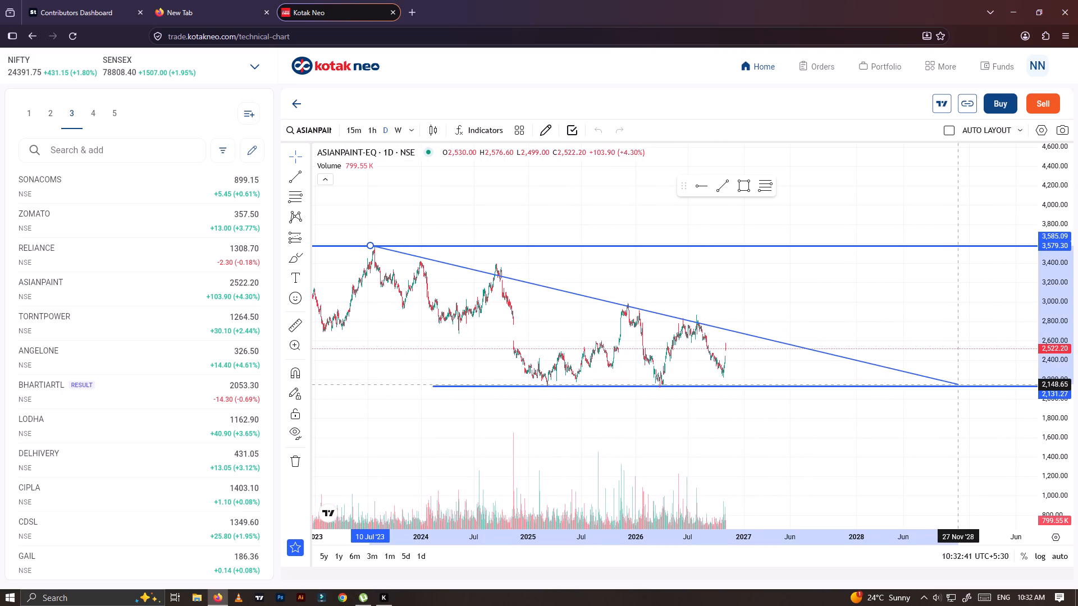
pyautogui.moveTo(958, 384); pyautogui.dragTo(963, 383)
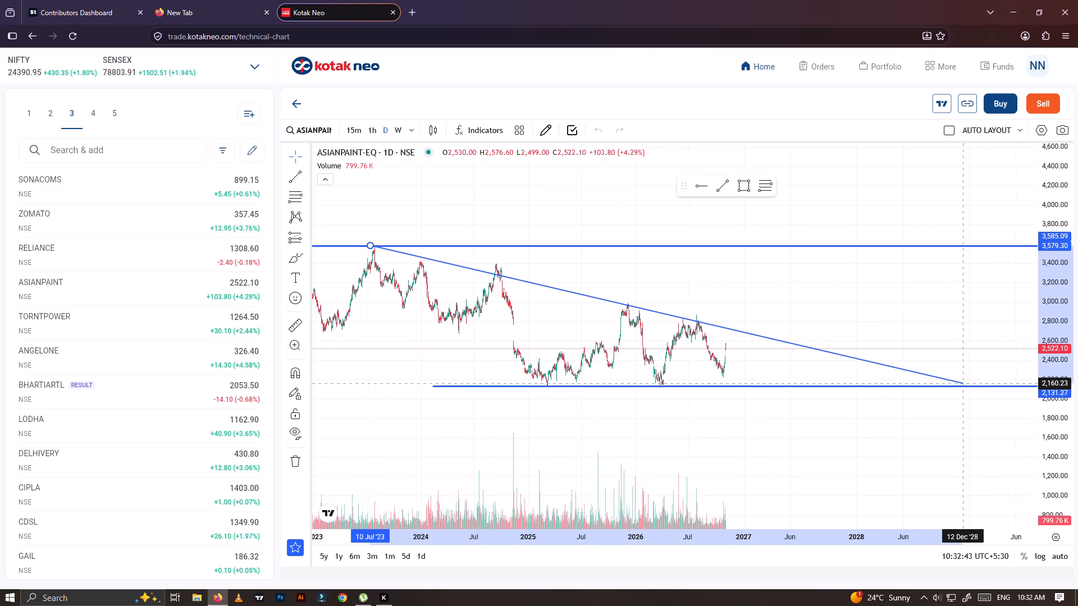
pyautogui.moveTo(963, 383); pyautogui.dragTo(964, 383)
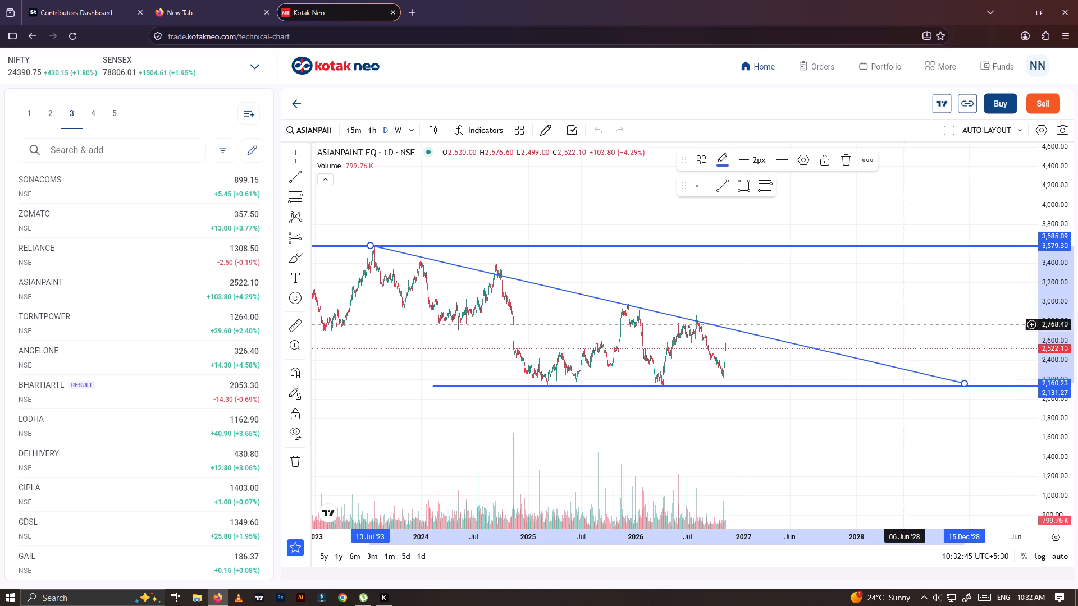
pyautogui.click(829, 169)
# Examine ASIANPAINT's recent daily candles against the falling trend line and the lower horizontal ray.
pyautogui.scroll(6, 613, 312)
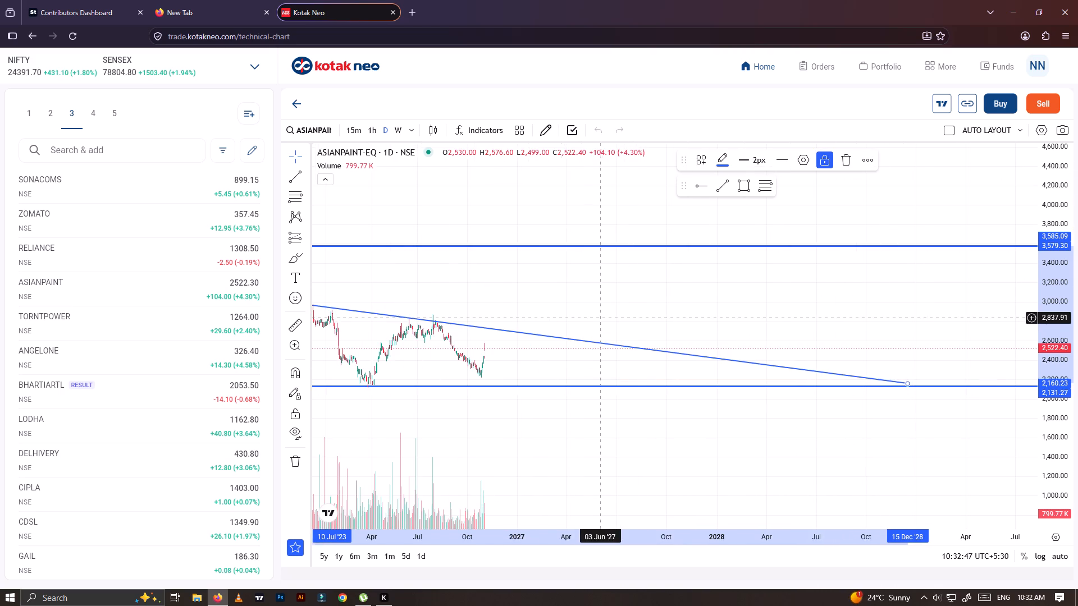
pyautogui.moveTo(536, 309); pyautogui.dragTo(847, 314)
pyautogui.moveTo(1068, 444); pyautogui.dragTo(989, 137)
pyautogui.scroll(5, 607, 218)
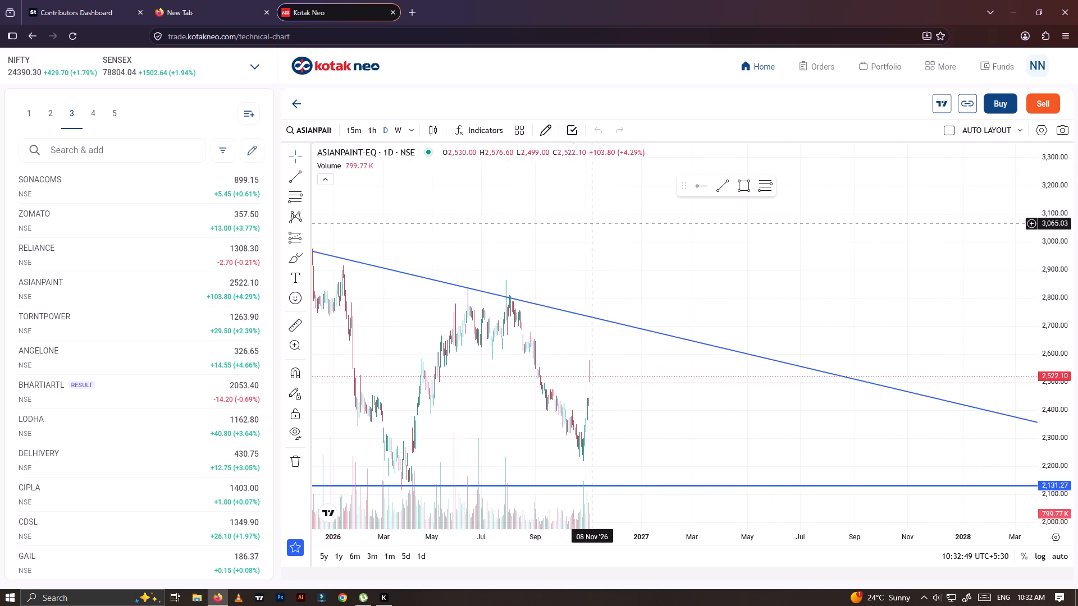
pyautogui.moveTo(535, 256); pyautogui.dragTo(816, 260)
pyautogui.scroll(13, 1052, 409)
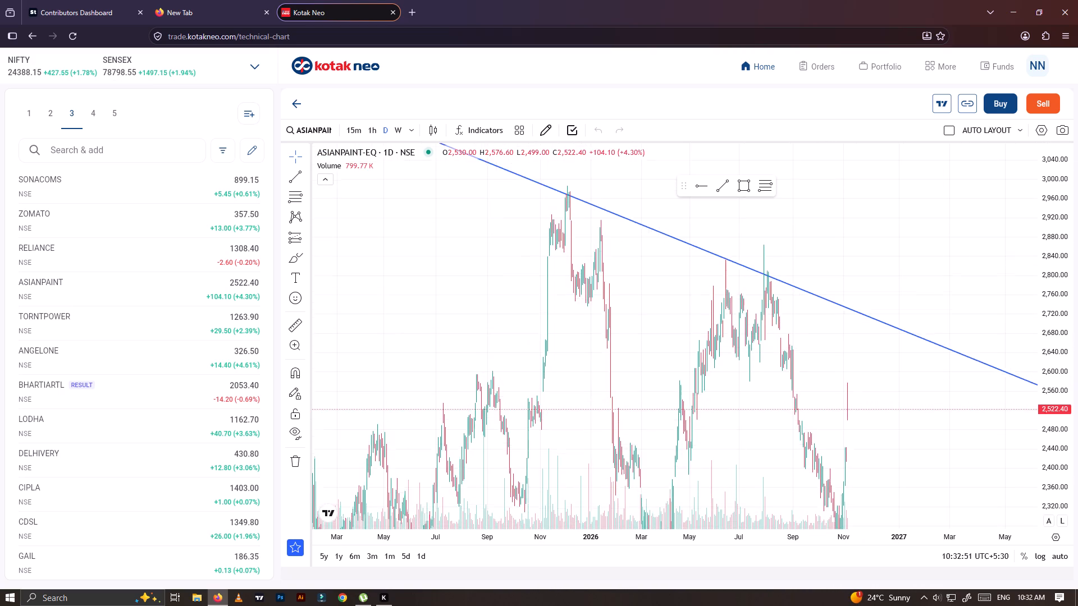
pyautogui.scroll(6, 770, 359)
pyautogui.moveTo(529, 338); pyautogui.dragTo(771, 296)
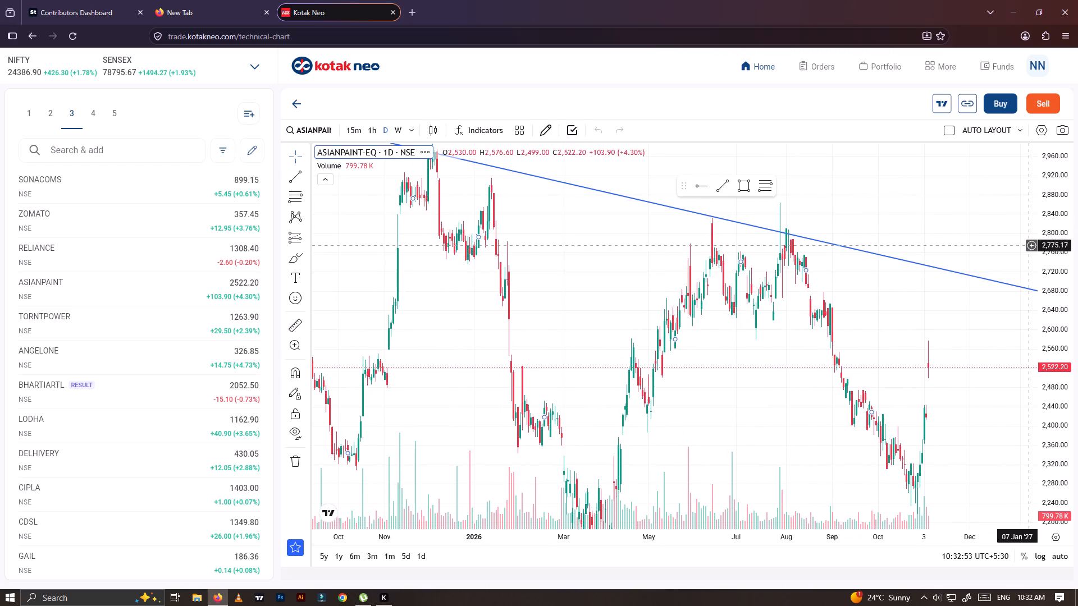
pyautogui.moveTo(1039, 228); pyautogui.dragTo(1045, 366)
pyautogui.scroll(-6, 643, 310)
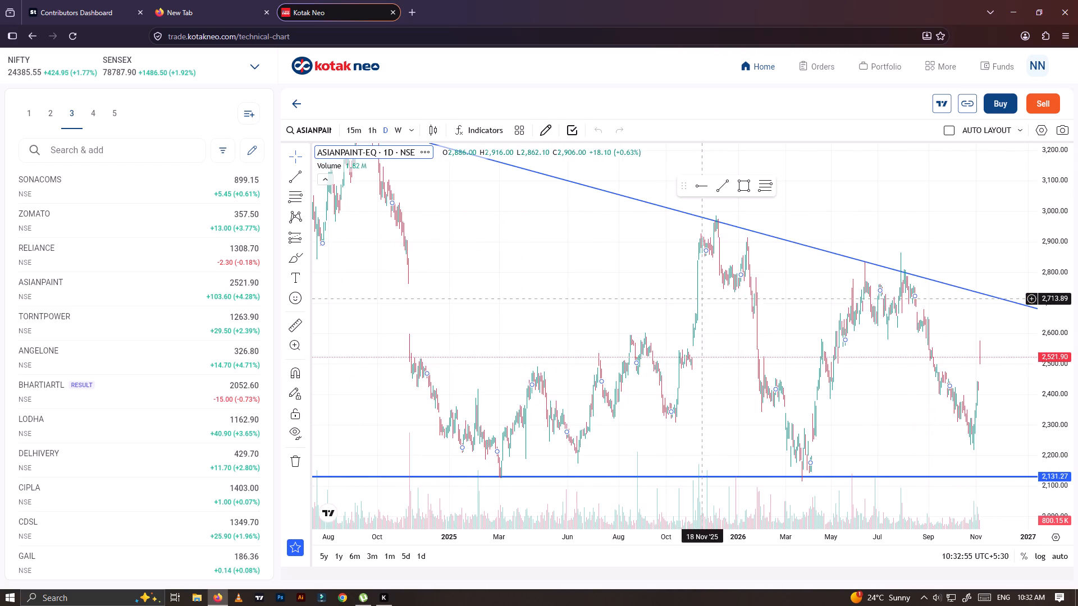
pyautogui.scroll(2, 579, 313)
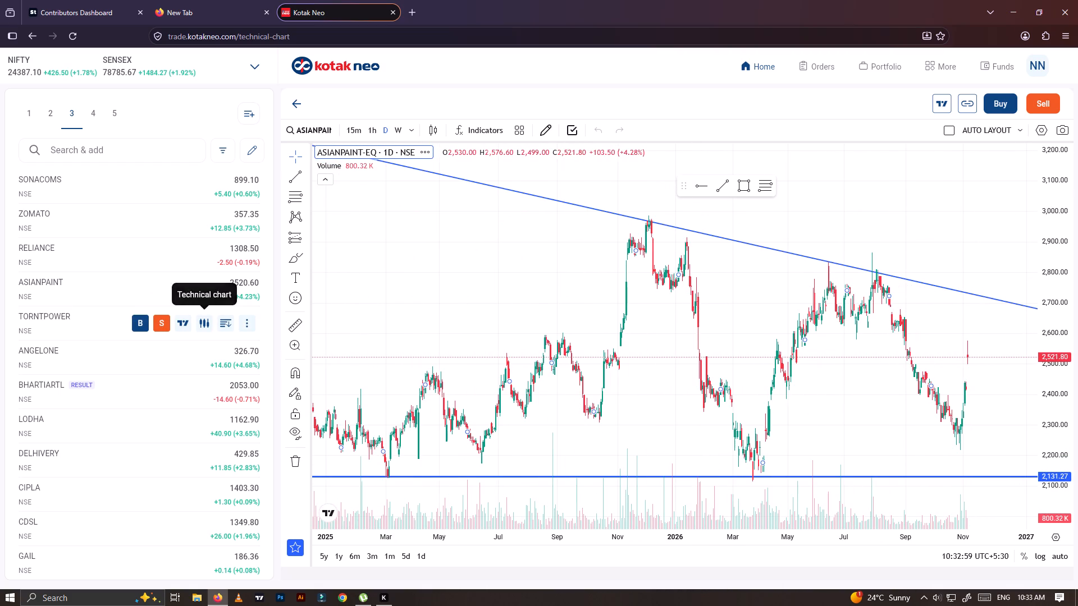
# Open the weekly TORNTPOWER chart and draw a trend line from about 2,041 on 21 Oct '24 to about 1,249 on 18 Mar '30, along the highs.
pyautogui.doubleClick(202, 327)
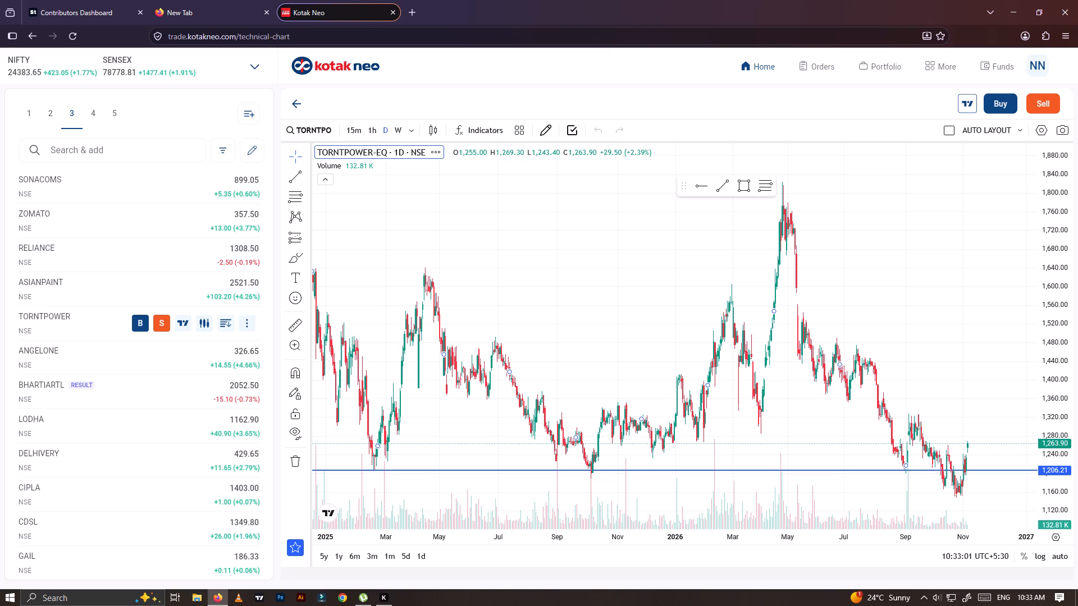
pyautogui.click(392, 131)
pyautogui.moveTo(1058, 200); pyautogui.dragTo(1055, 260)
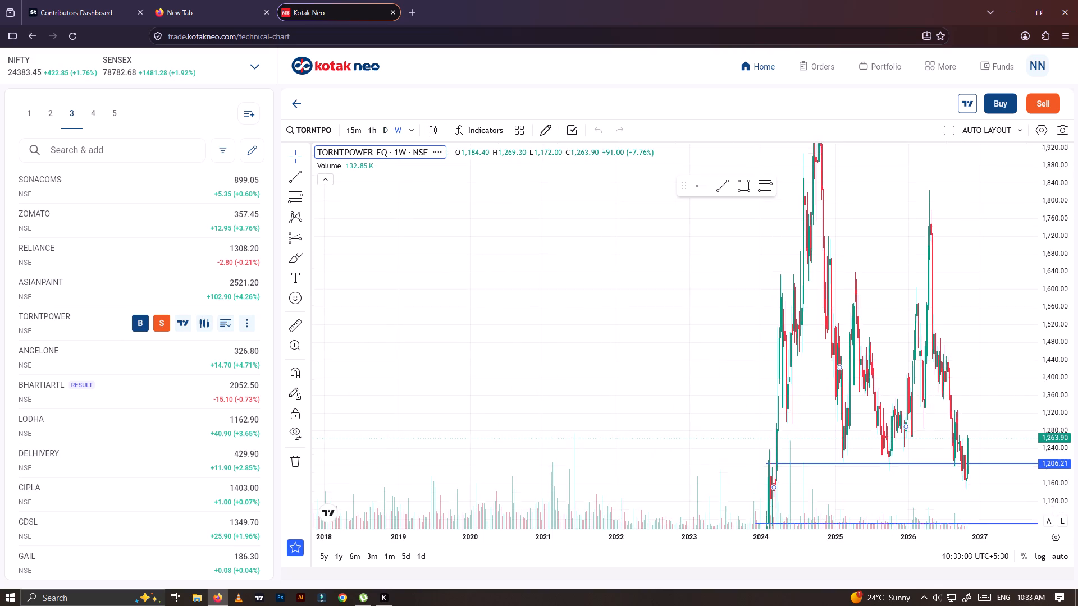
pyautogui.moveTo(1055, 260); pyautogui.dragTo(1051, 442)
pyautogui.scroll(4, 901, 419)
pyautogui.scroll(-1, 890, 423)
pyautogui.scroll(1, 887, 423)
pyautogui.moveTo(887, 449); pyautogui.dragTo(739, 443)
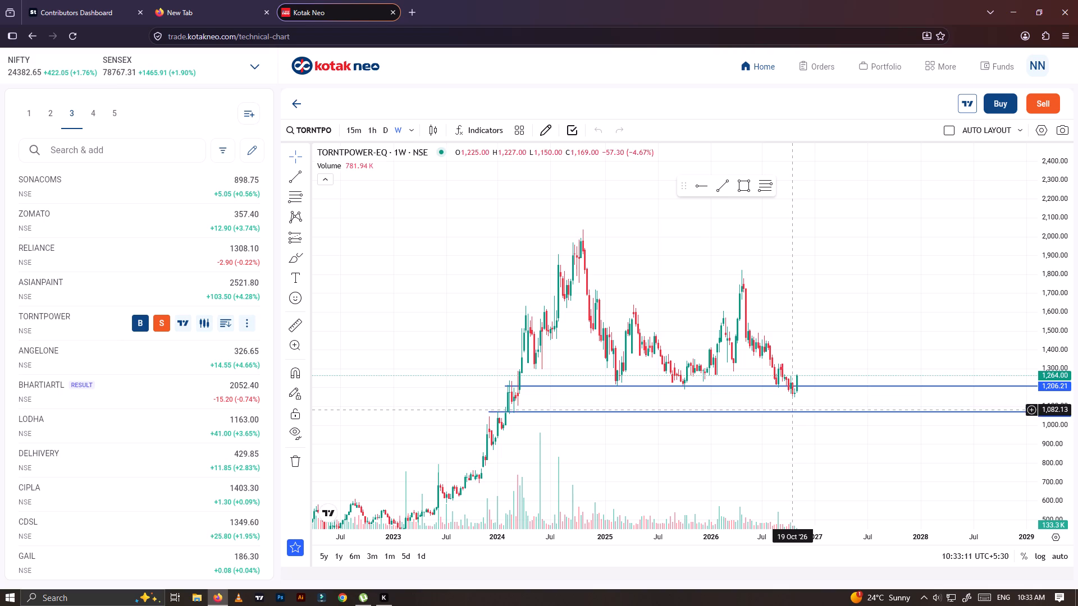
pyautogui.moveTo(744, 330); pyautogui.dragTo(602, 345)
pyautogui.click(601, 345)
pyautogui.click(718, 191)
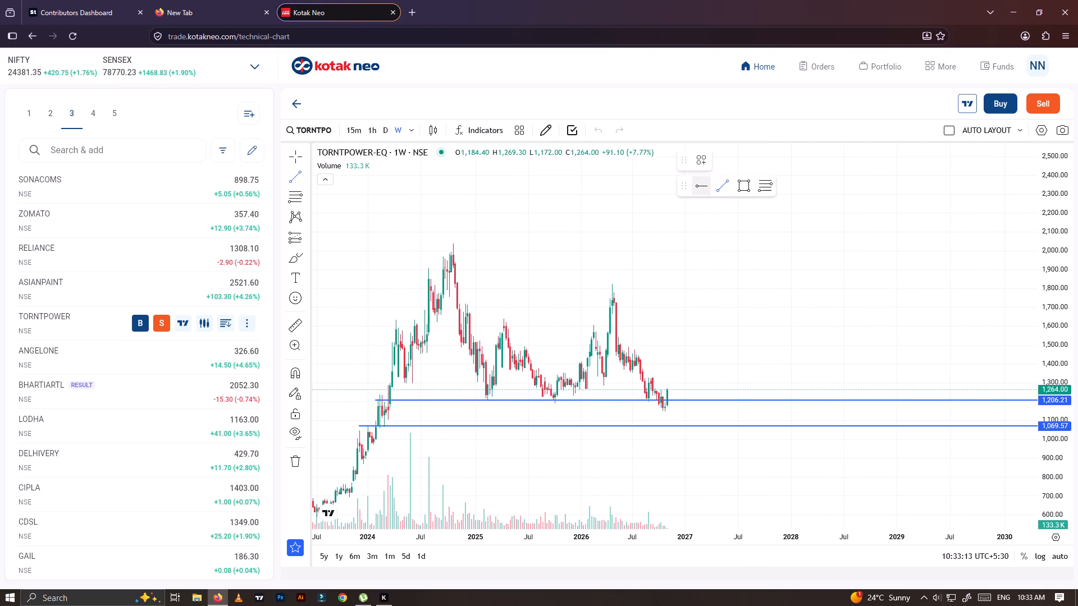
pyautogui.click(454, 243)
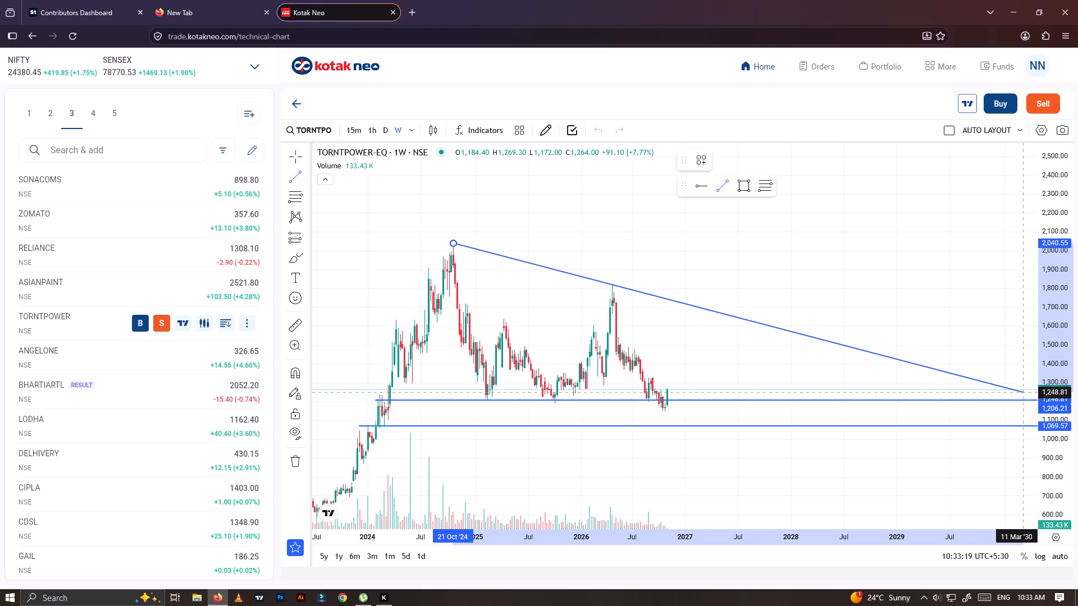
pyautogui.click(1024, 392)
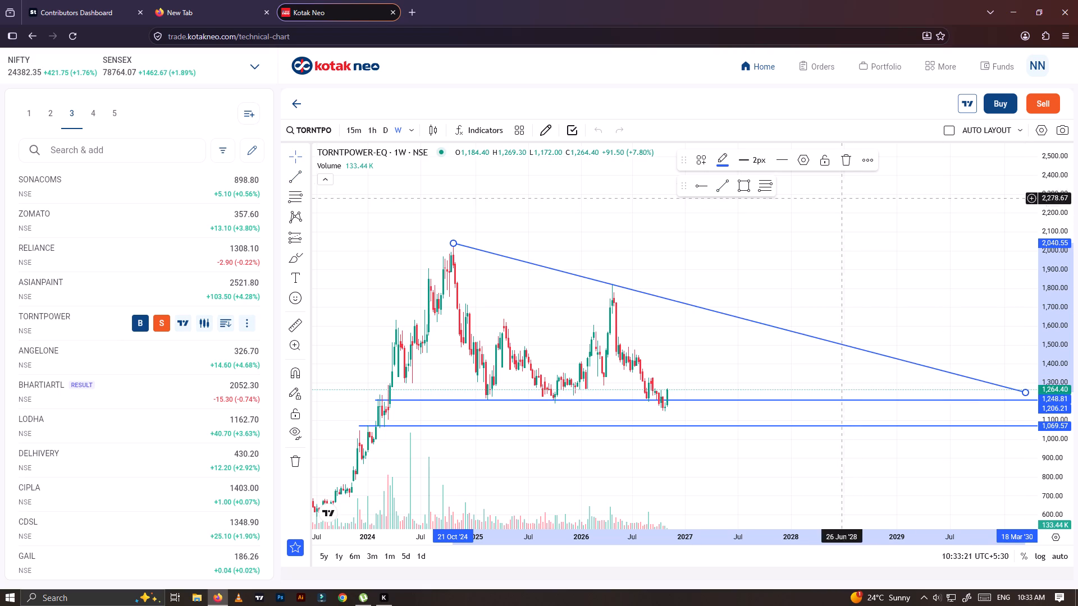
pyautogui.doubleClick(826, 167)
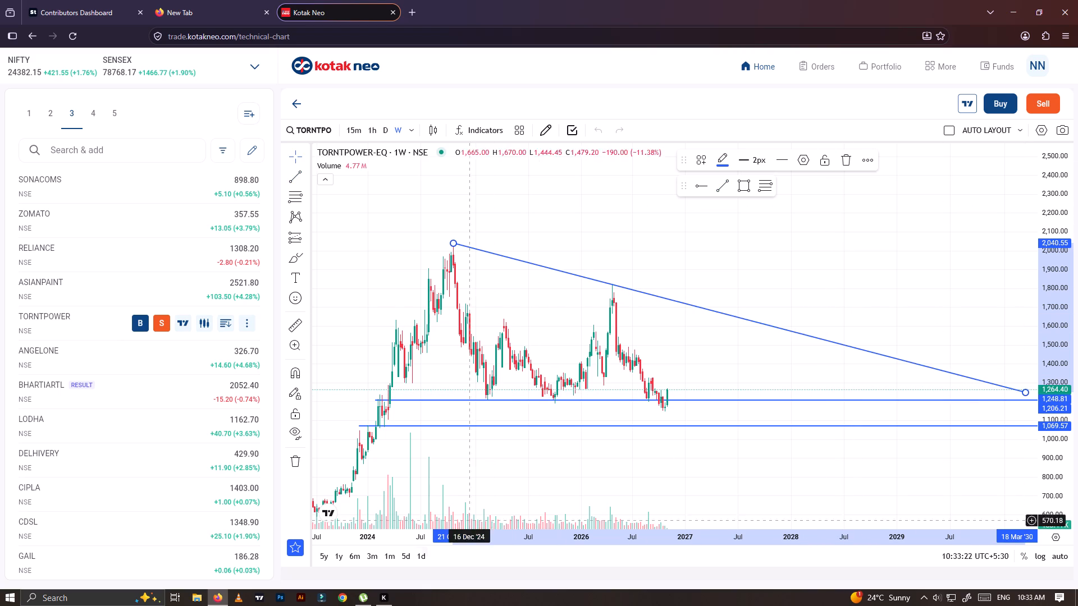
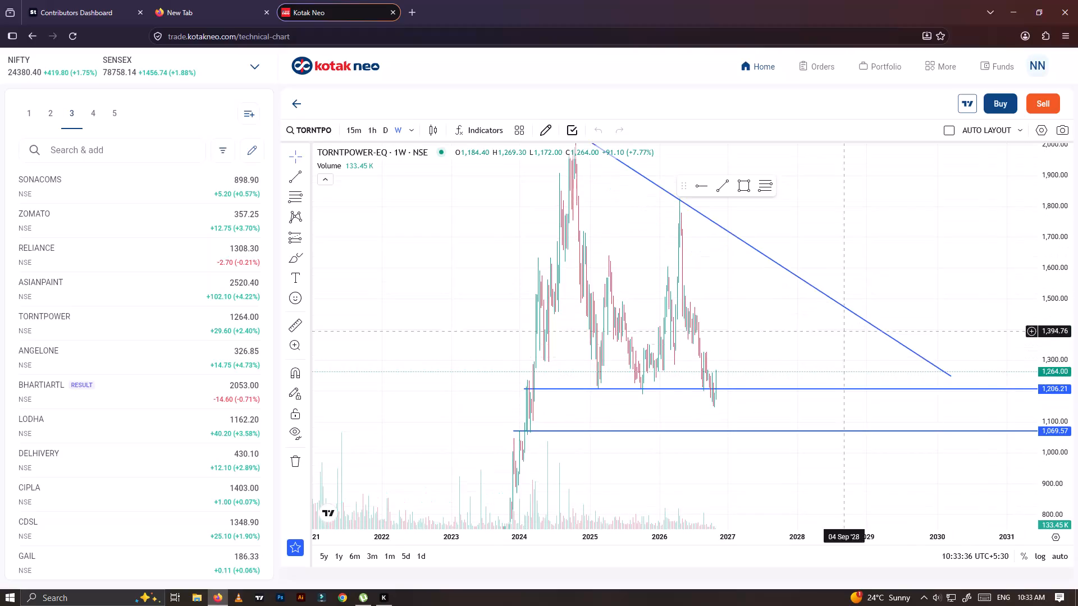
# Examine TORNTPOWER's candles on the weekly and 1 day intervals against the falling trend line and the horizontal rays.
pyautogui.scroll(4, 602, 322)
pyautogui.moveTo(511, 311); pyautogui.dragTo(678, 343)
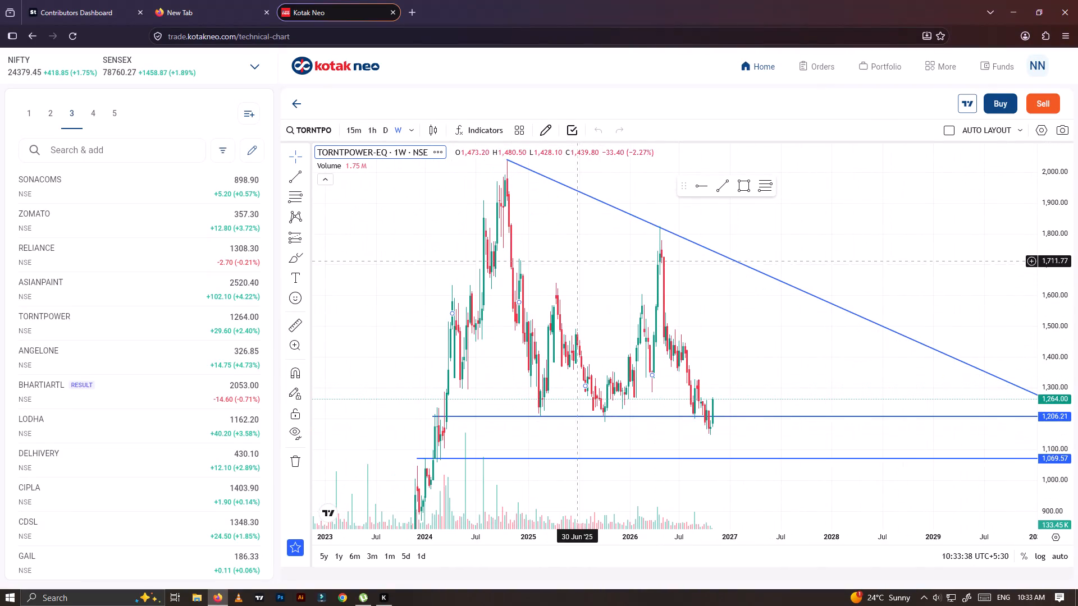
pyautogui.click(380, 131)
pyautogui.scroll(-4, 545, 297)
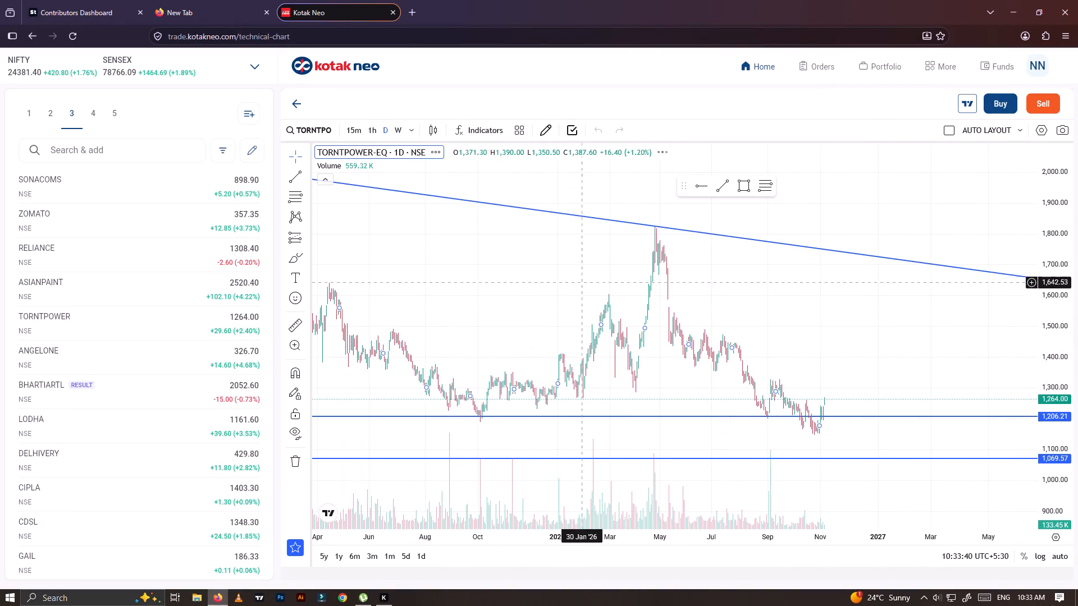
pyautogui.scroll(-5, 606, 276)
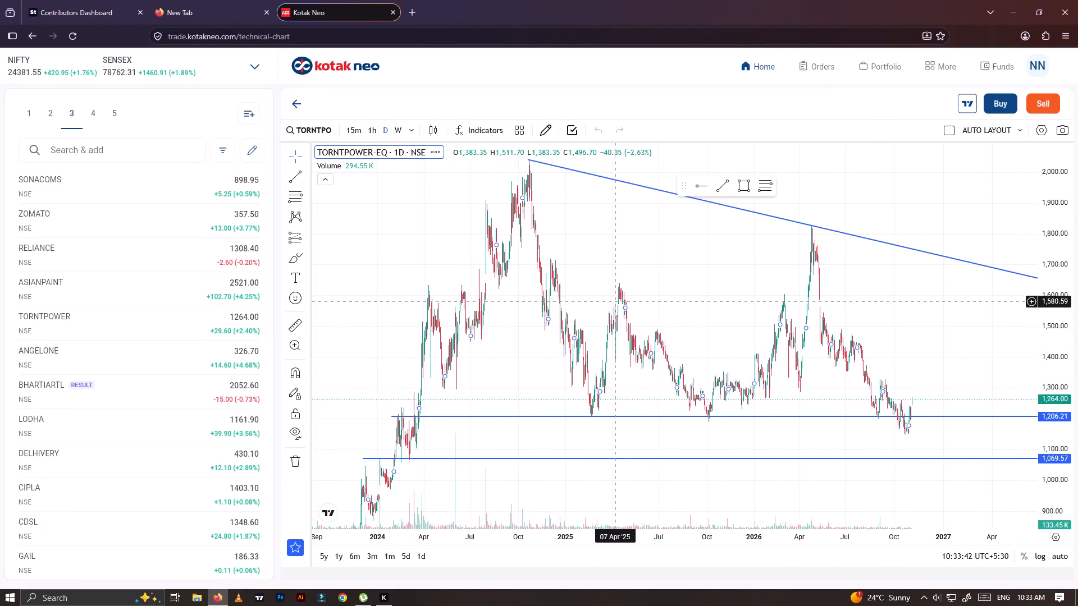
pyautogui.scroll(8, 615, 301)
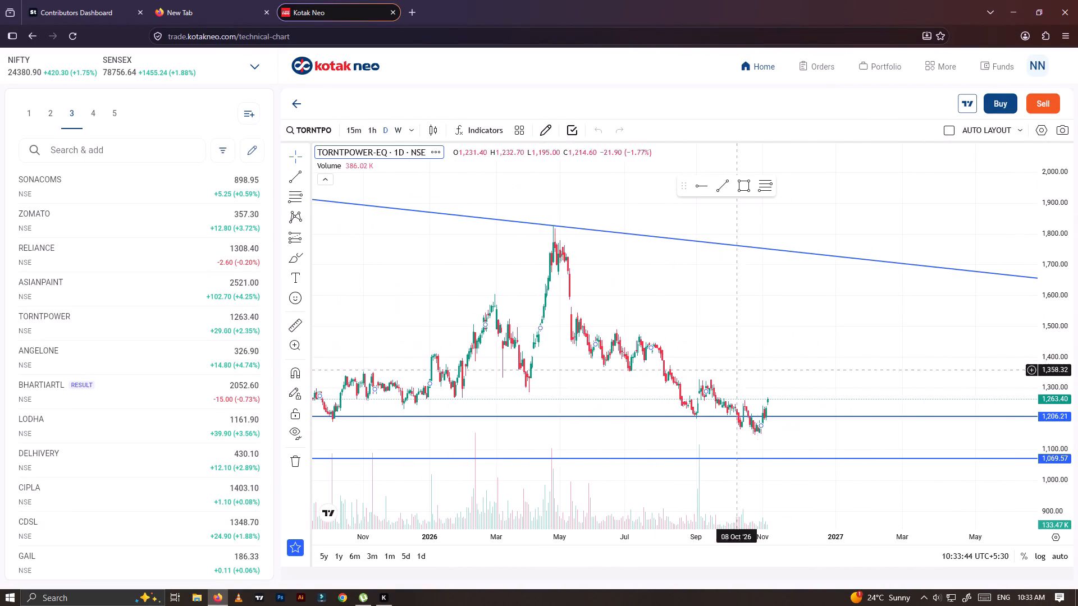
pyautogui.moveTo(814, 357); pyautogui.dragTo(749, 323)
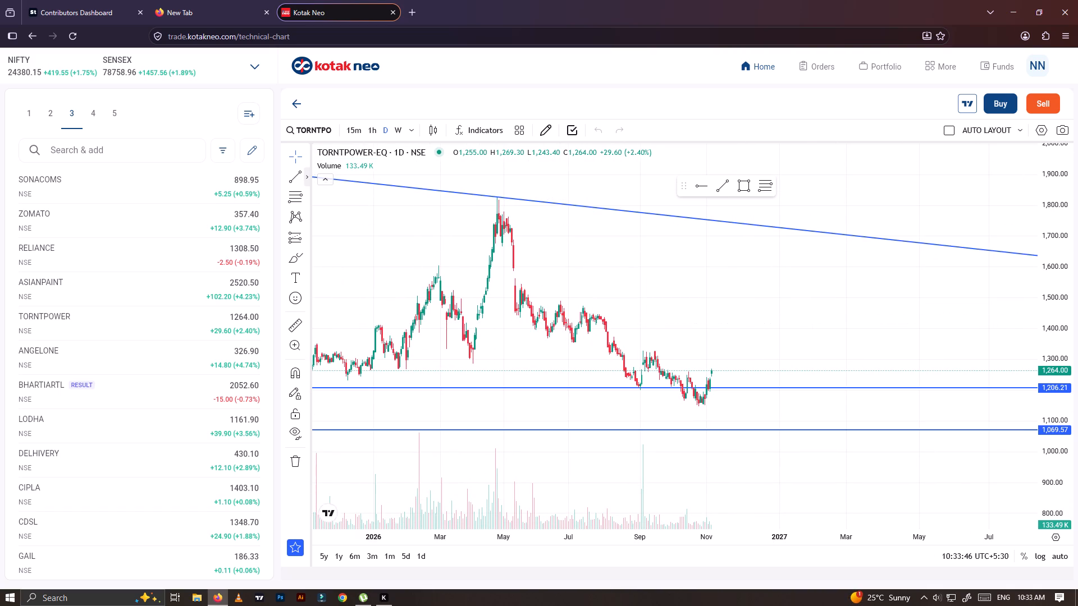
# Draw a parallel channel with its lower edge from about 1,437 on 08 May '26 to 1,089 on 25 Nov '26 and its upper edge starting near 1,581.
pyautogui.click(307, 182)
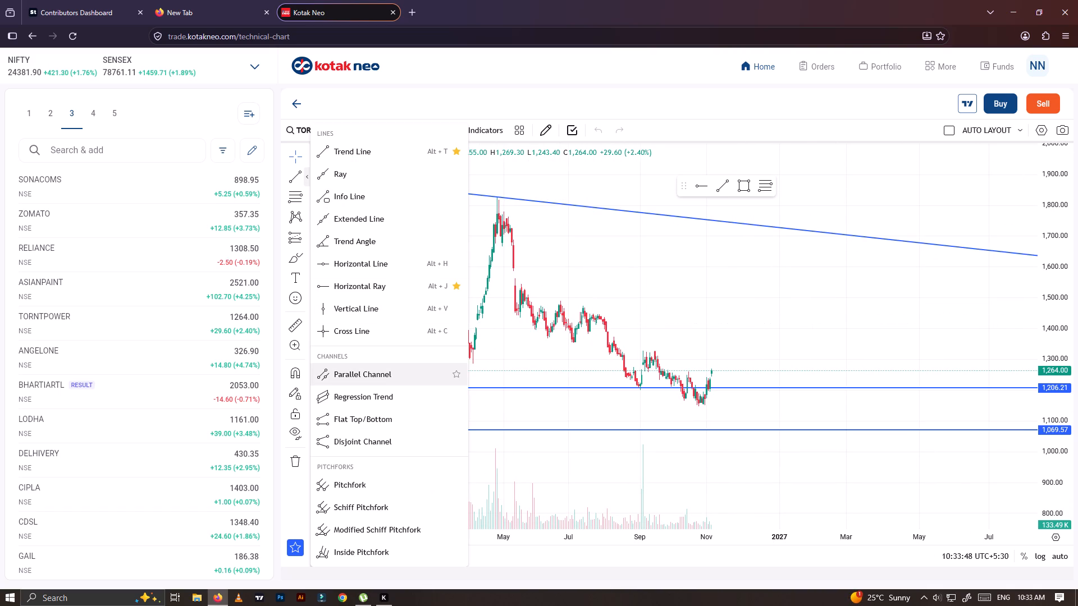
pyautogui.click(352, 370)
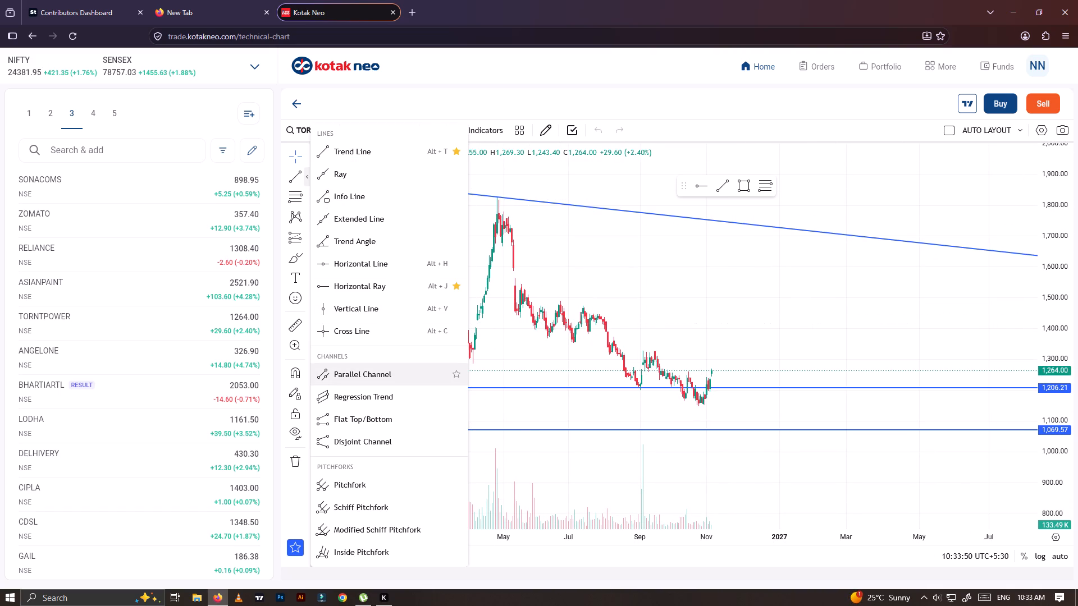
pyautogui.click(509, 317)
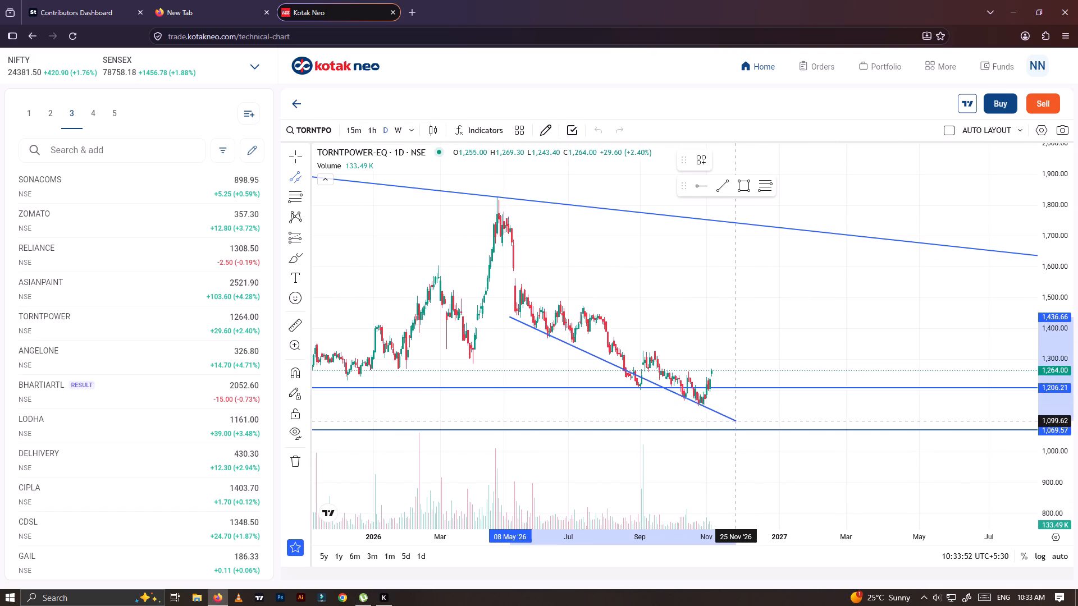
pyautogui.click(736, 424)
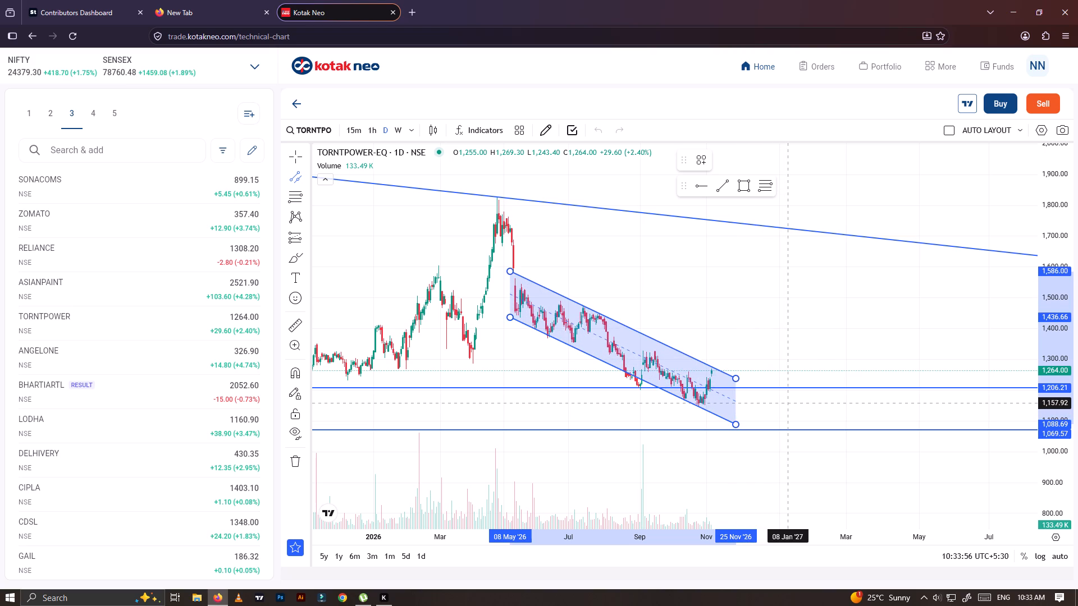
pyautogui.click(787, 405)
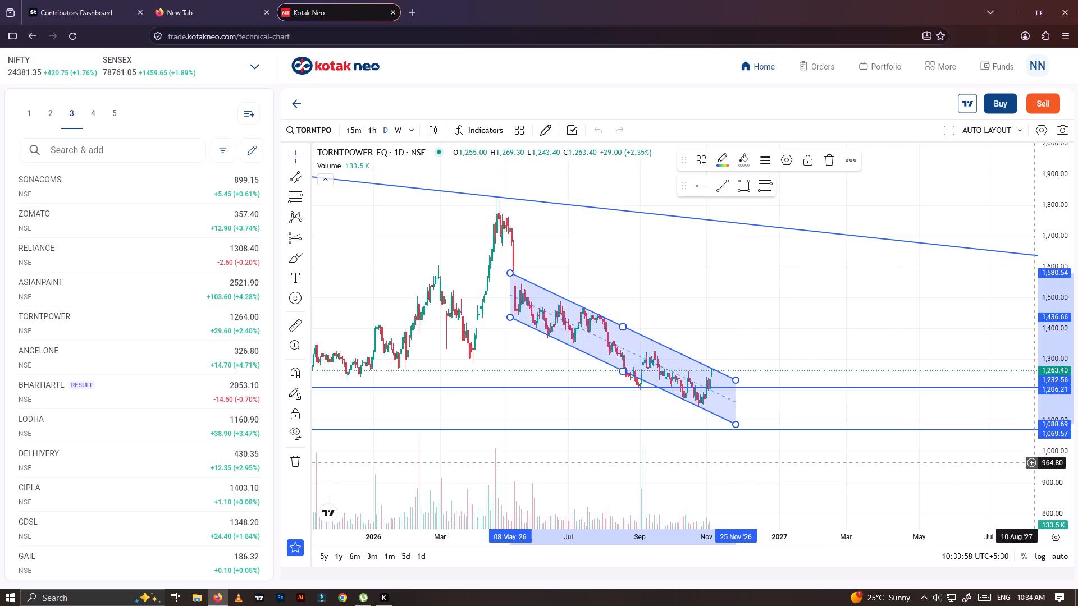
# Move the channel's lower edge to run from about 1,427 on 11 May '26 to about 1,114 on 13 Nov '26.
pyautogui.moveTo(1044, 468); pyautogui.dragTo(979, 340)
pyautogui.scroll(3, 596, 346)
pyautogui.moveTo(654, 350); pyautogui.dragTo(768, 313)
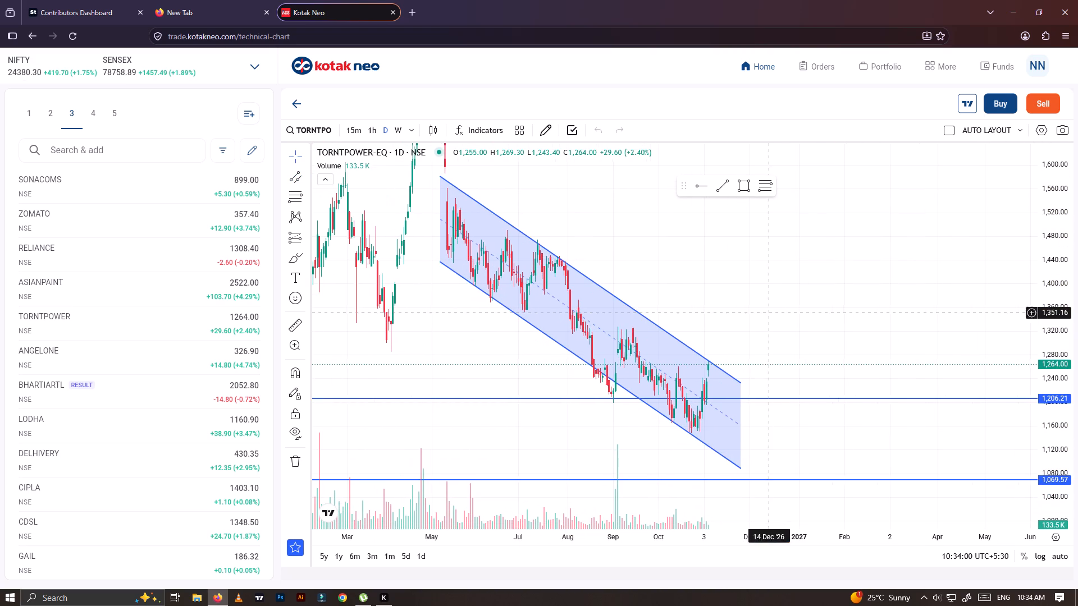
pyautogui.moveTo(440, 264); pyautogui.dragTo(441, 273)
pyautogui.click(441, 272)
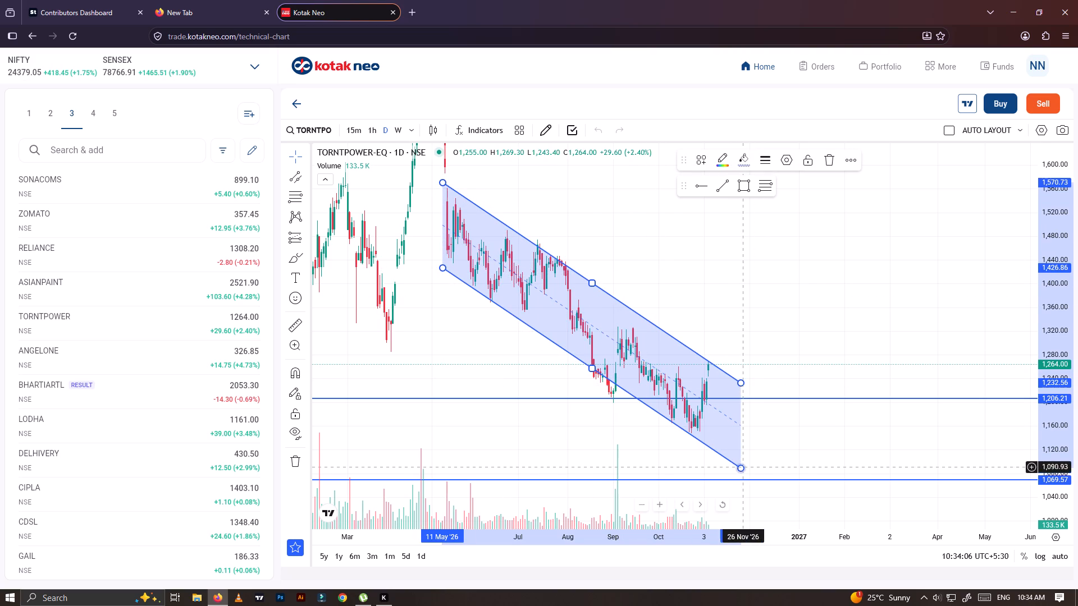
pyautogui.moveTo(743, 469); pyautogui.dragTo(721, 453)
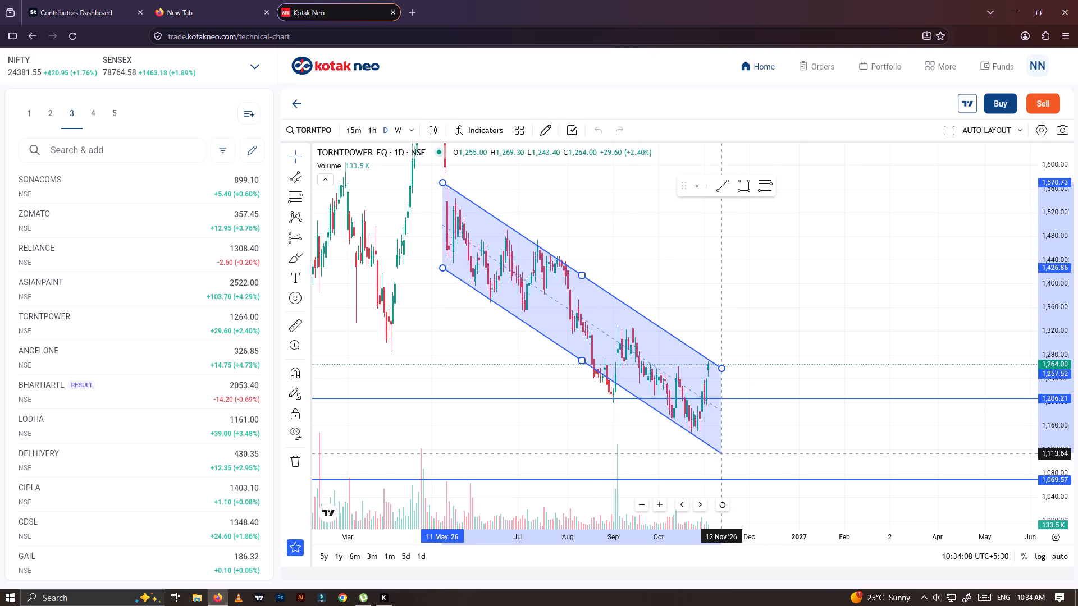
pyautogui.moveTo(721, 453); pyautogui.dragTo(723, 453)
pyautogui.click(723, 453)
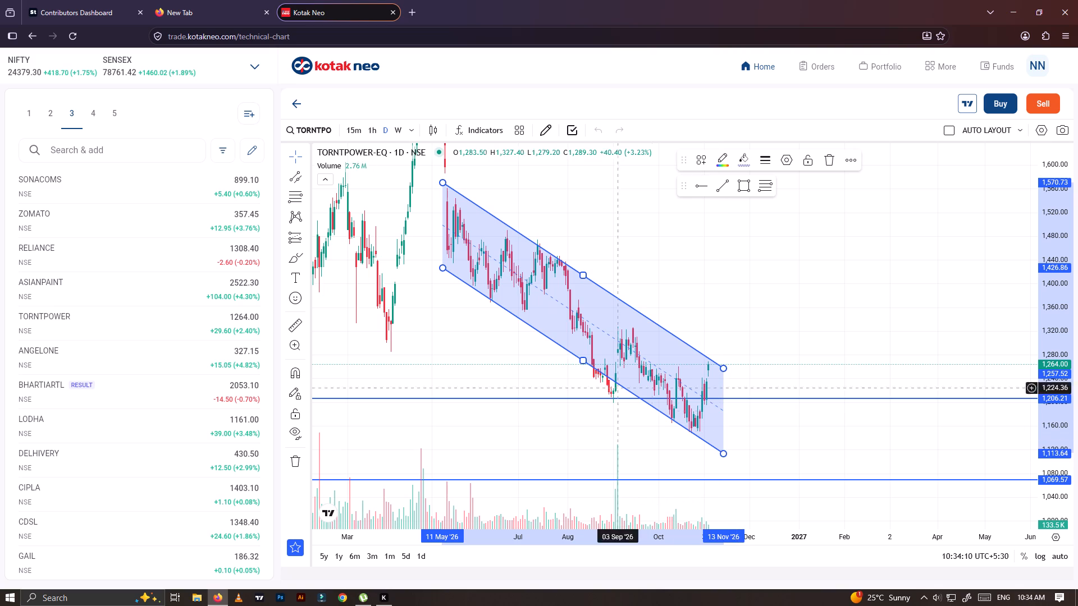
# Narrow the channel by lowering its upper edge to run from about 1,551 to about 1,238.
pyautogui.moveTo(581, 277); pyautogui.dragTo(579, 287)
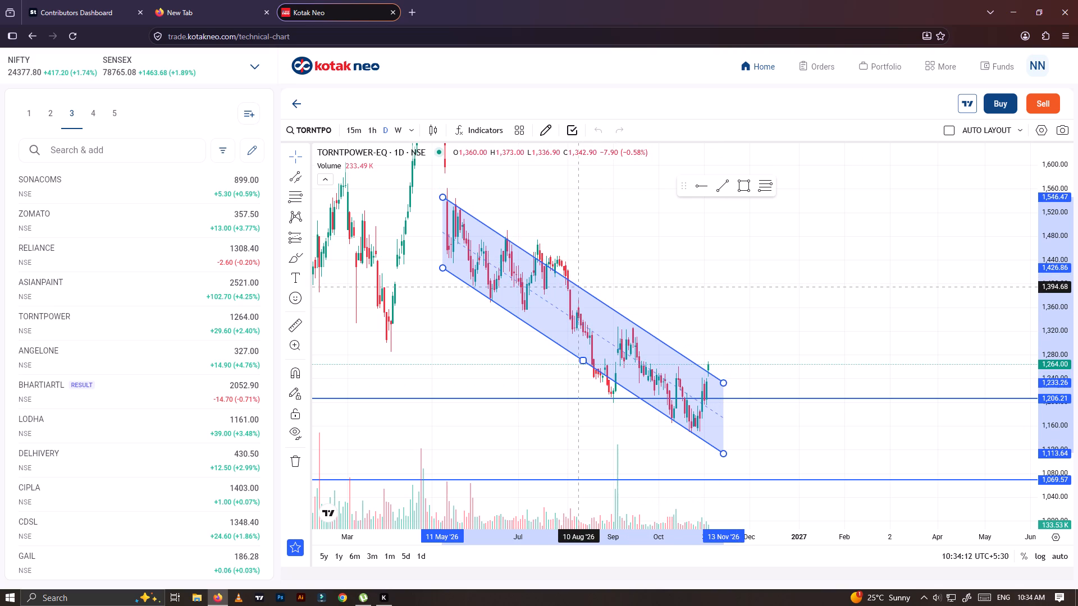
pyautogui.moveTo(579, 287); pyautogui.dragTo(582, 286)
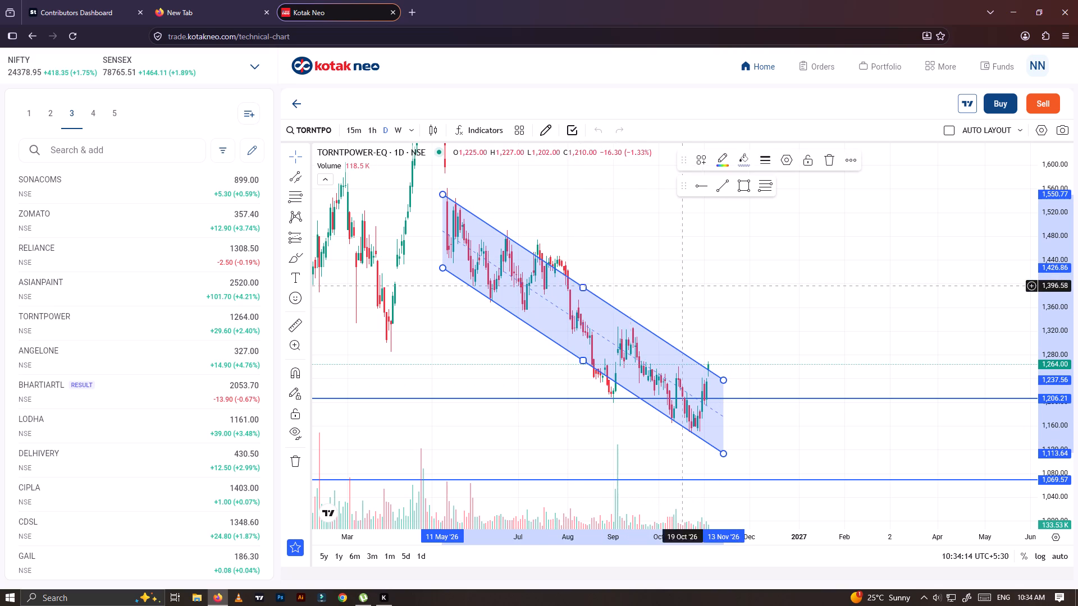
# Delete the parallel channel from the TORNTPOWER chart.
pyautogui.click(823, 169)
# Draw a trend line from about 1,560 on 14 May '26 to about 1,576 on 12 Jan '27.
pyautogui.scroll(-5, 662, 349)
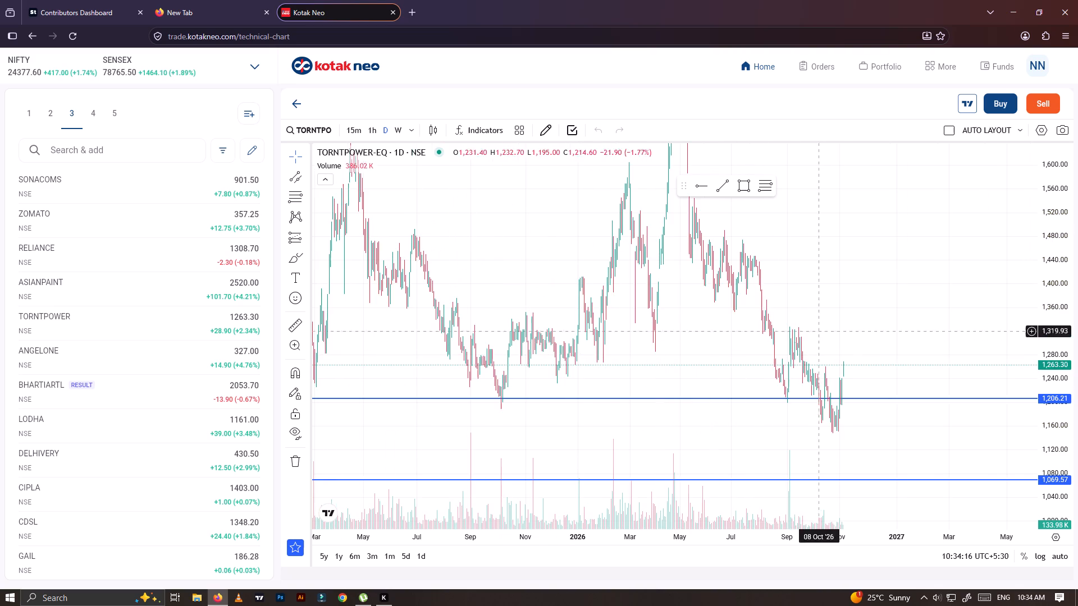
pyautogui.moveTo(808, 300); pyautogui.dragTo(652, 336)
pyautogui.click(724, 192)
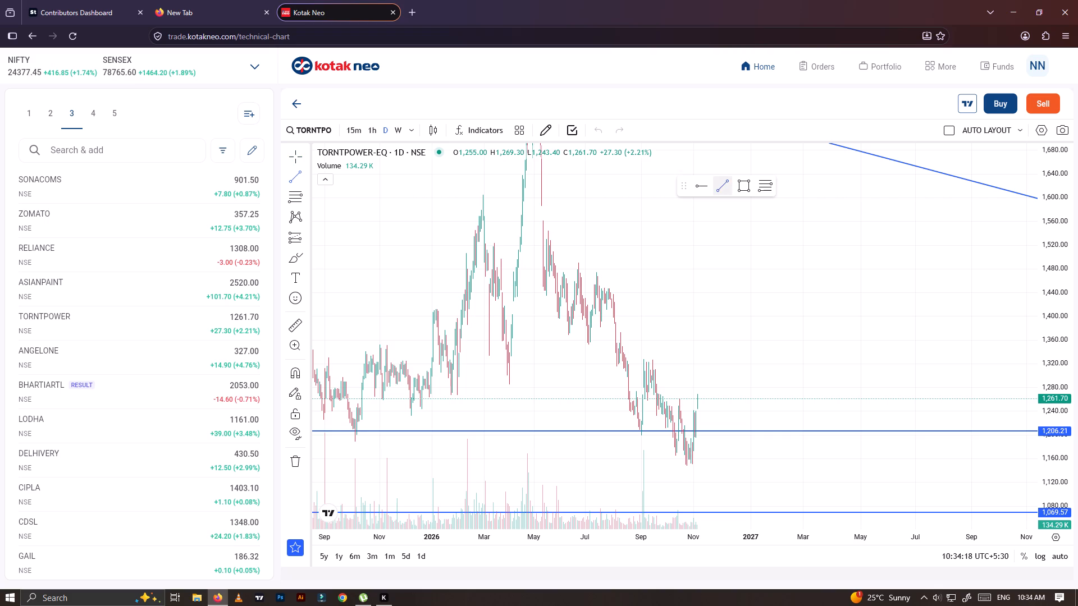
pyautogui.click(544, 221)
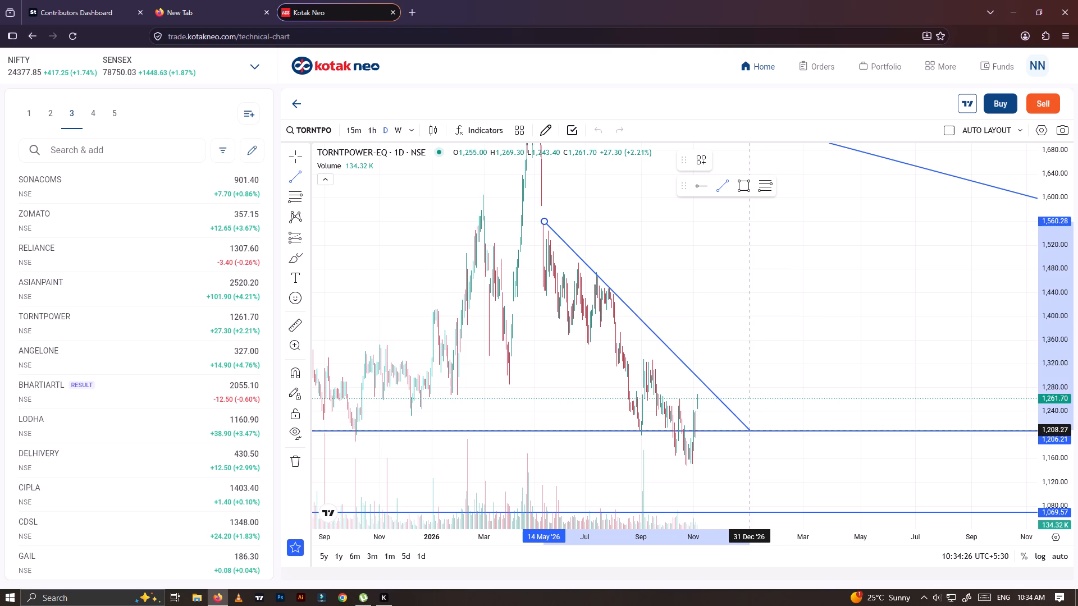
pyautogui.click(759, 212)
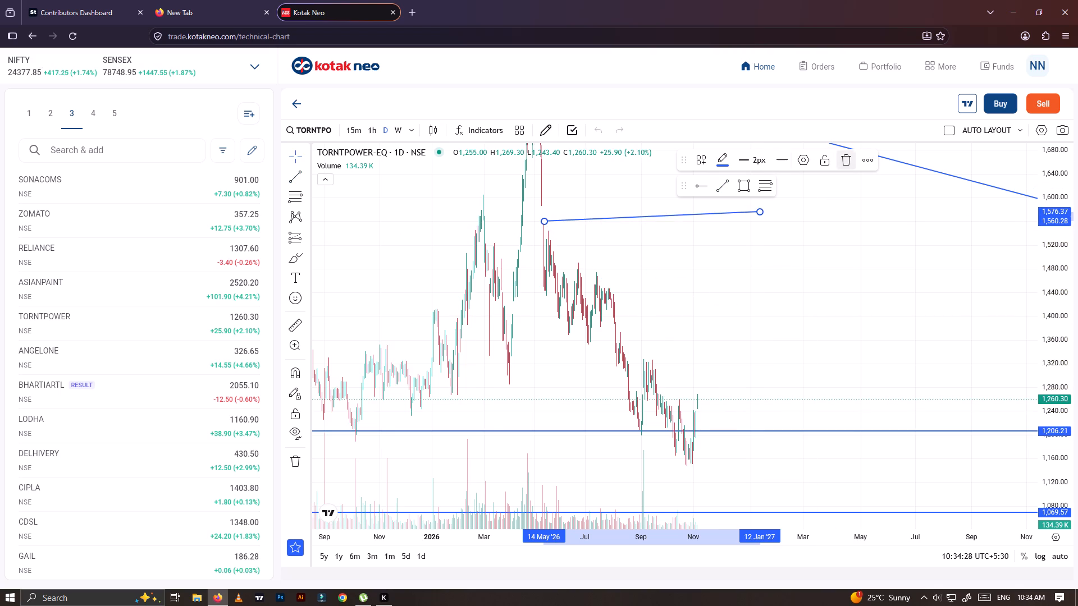
# Add the Parallel Channel tool to the favourite drawing tools.
pyautogui.click(305, 177)
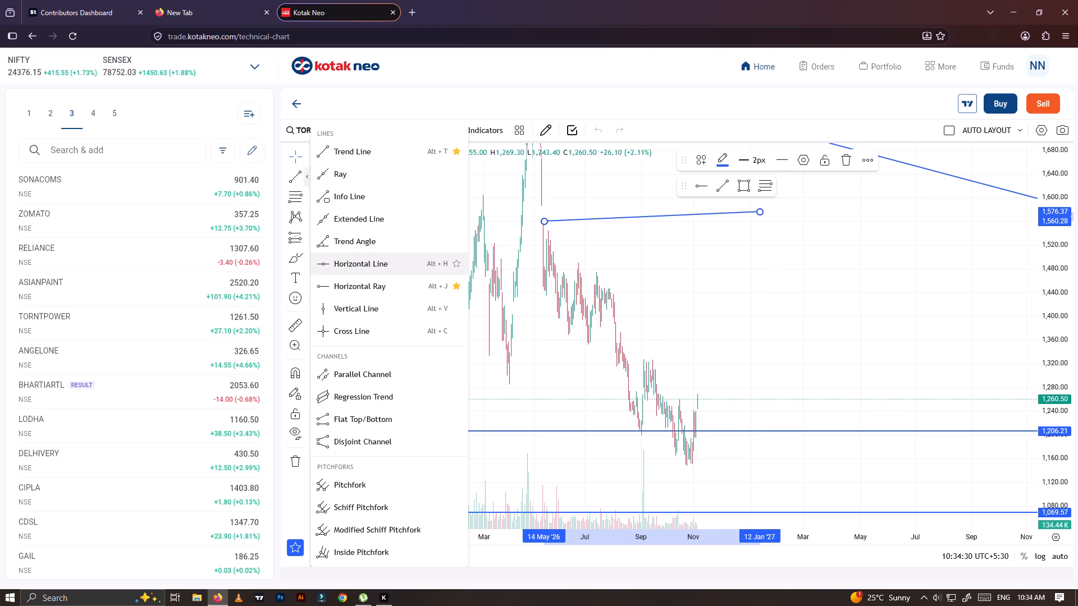
pyautogui.click(455, 375)
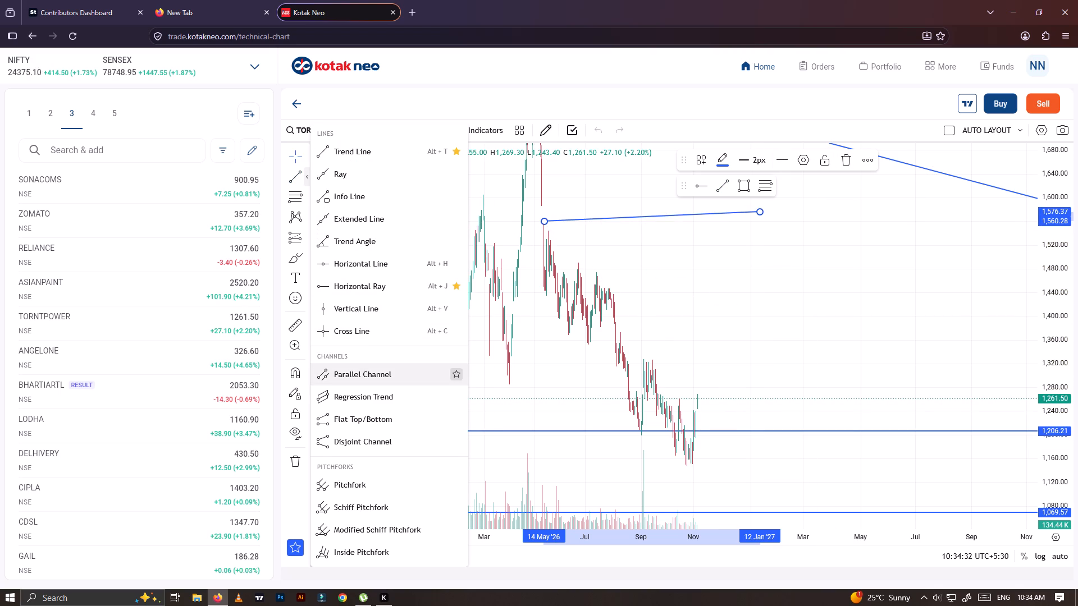
pyautogui.click(755, 212)
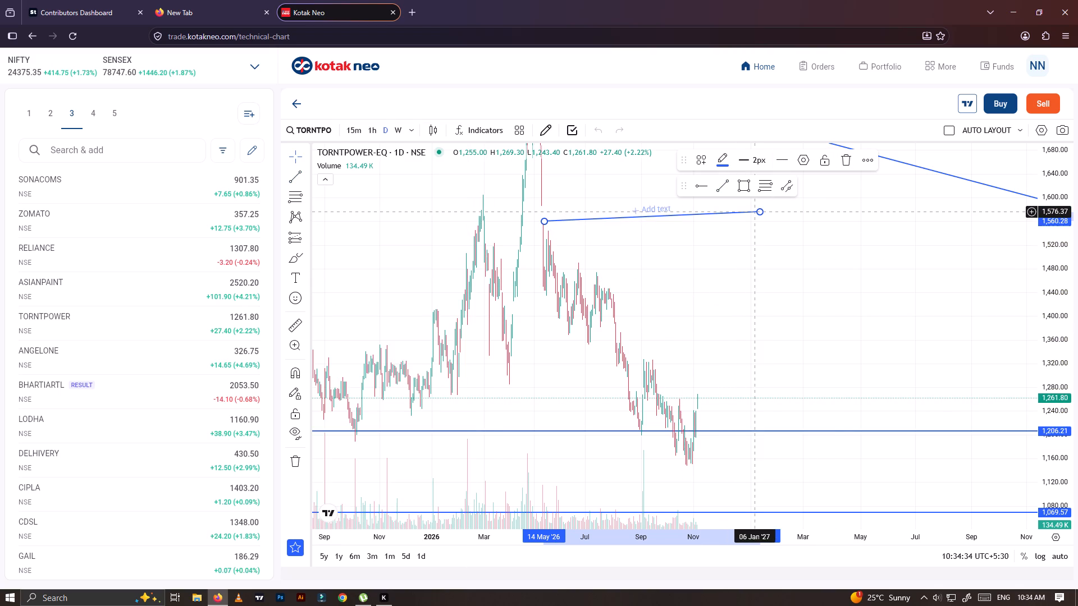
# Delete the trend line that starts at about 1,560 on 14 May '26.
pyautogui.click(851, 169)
# On the weekly interval, draw a parallel channel from about 1,544 on 18 May '26 to 1,185 on 14 Dec '26, with its lower edge starting near 1,401.
pyautogui.click(792, 183)
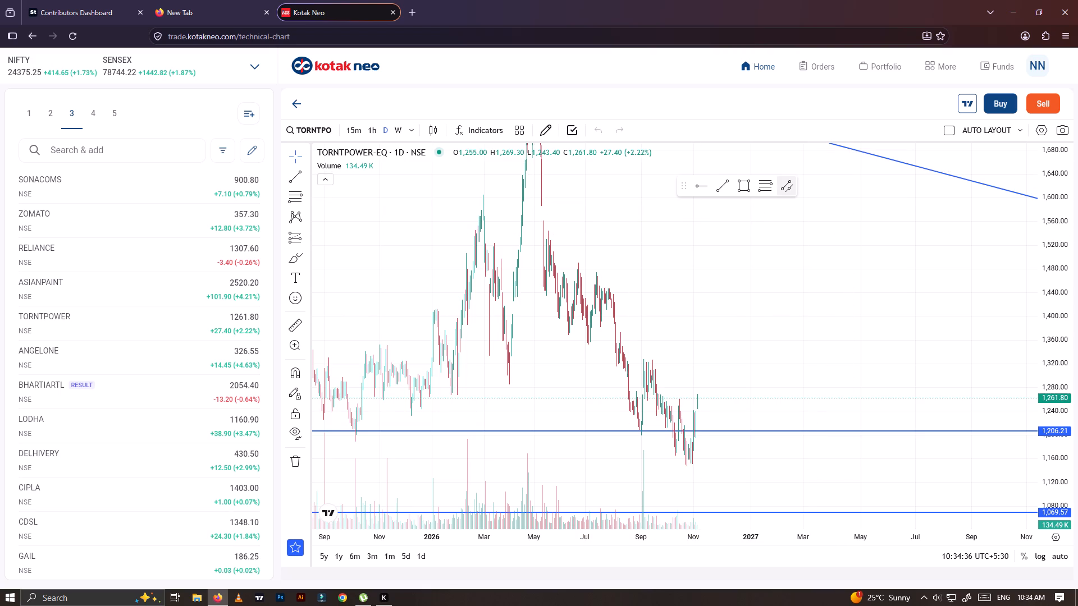
pyautogui.click(399, 135)
pyautogui.scroll(11, 516, 286)
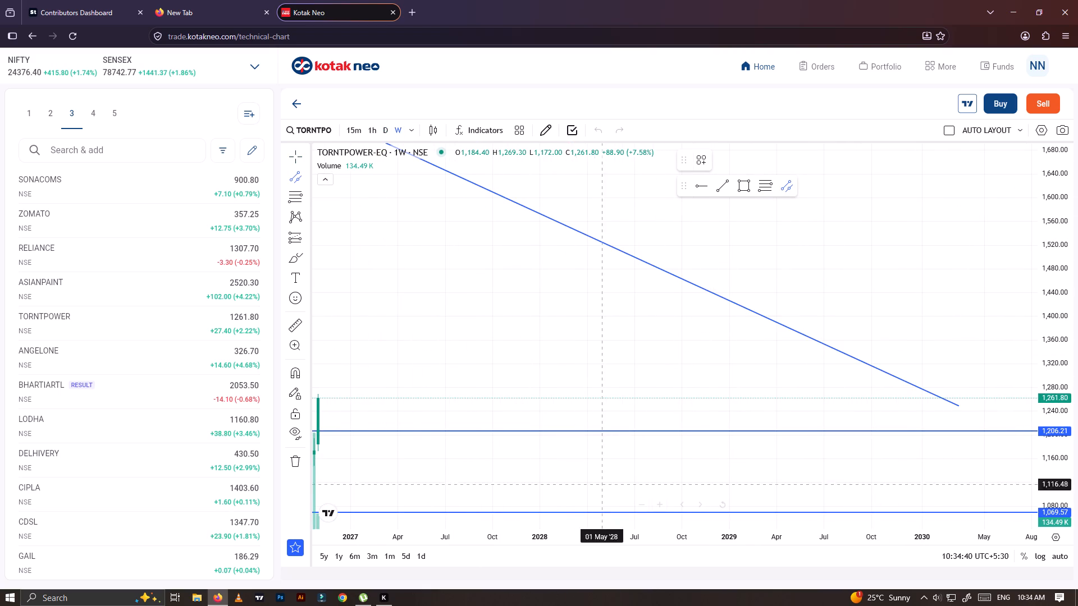
pyautogui.moveTo(563, 535); pyautogui.dragTo(666, 538)
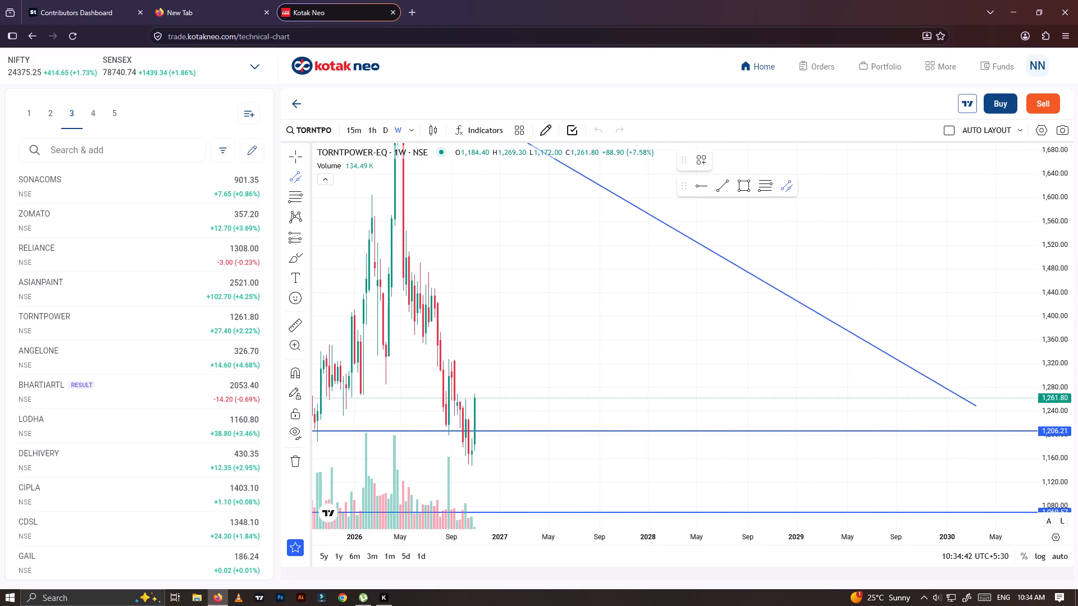
pyautogui.moveTo(1061, 273); pyautogui.dragTo(1076, 444)
pyautogui.click(491, 403)
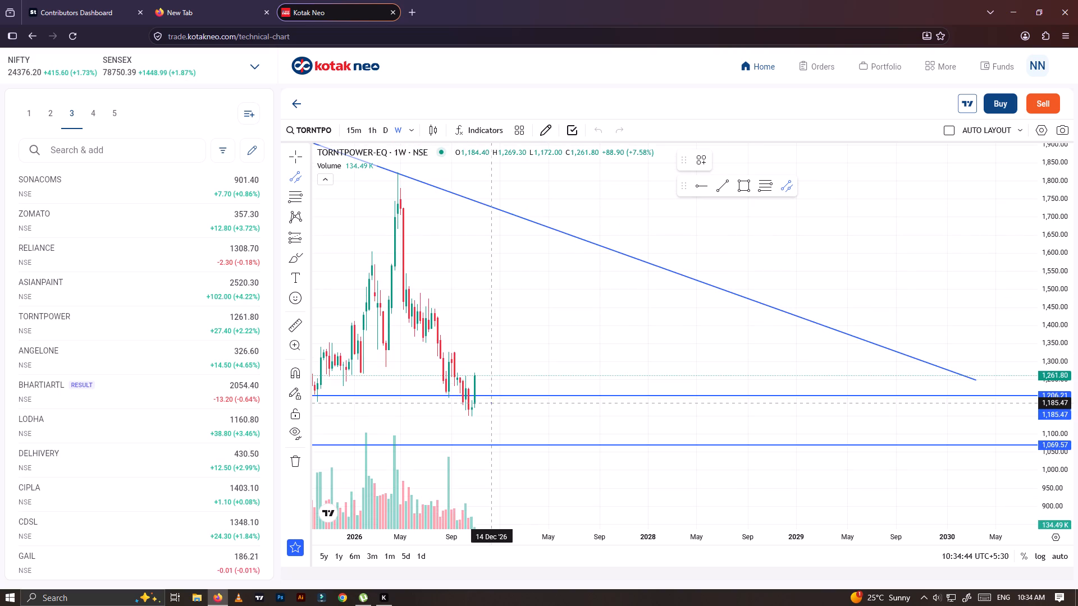
pyautogui.click(406, 273)
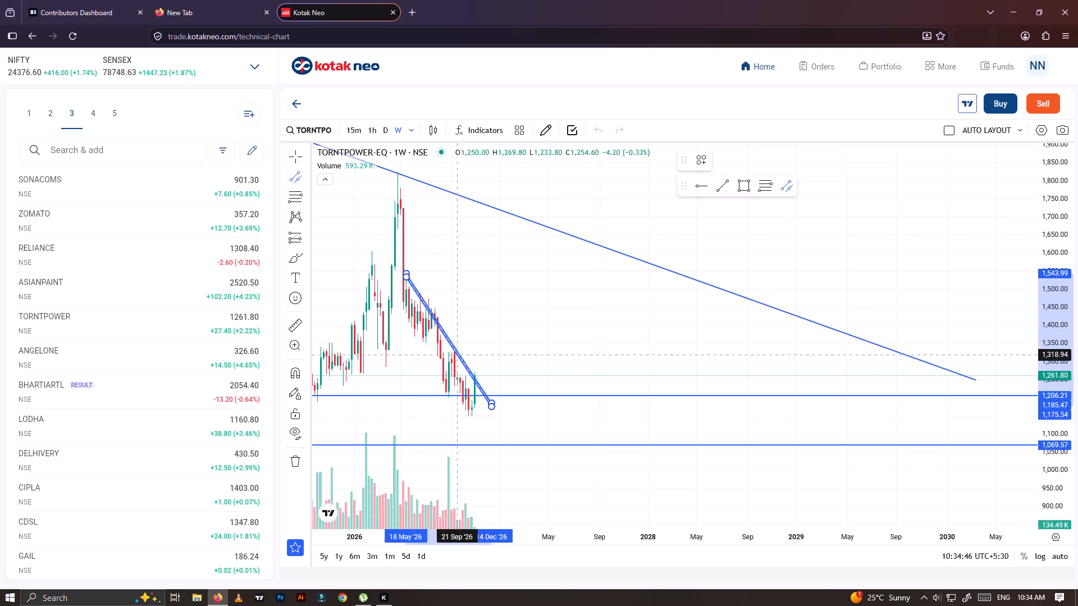
pyautogui.click(437, 373)
# On the 1 day interval, move the end of the channel's upper edge to about 1,269 on 08 Dec '26.
pyautogui.moveTo(506, 350); pyautogui.dragTo(693, 322)
pyautogui.scroll(4, 598, 362)
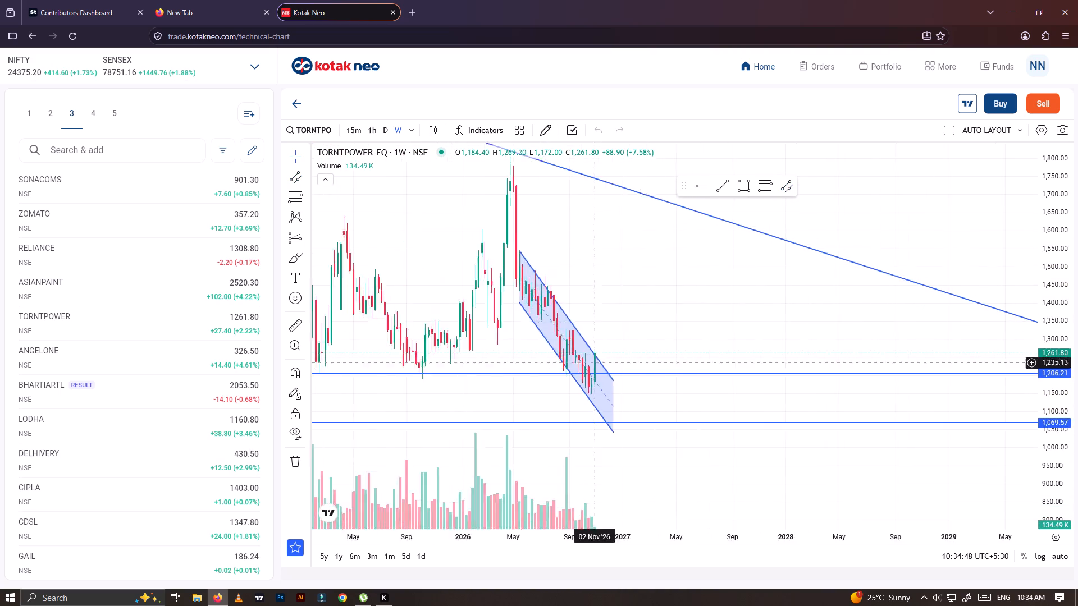
pyautogui.scroll(2, 581, 369)
pyautogui.moveTo(529, 405); pyautogui.dragTo(795, 388)
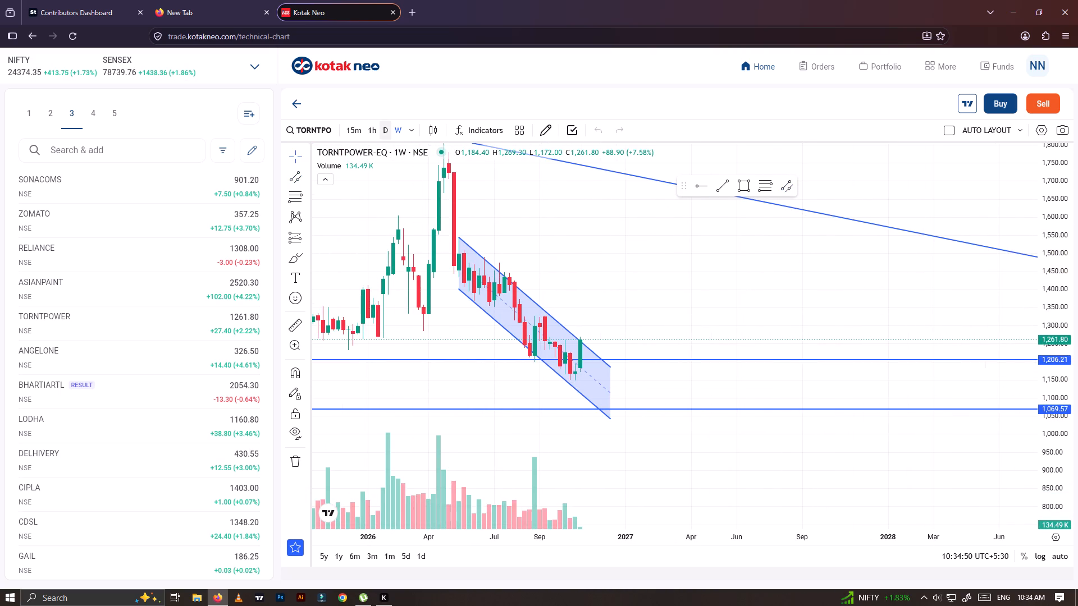
pyautogui.click(384, 139)
pyautogui.scroll(-6, 912, 462)
pyautogui.moveTo(1062, 471); pyautogui.dragTo(1057, 457)
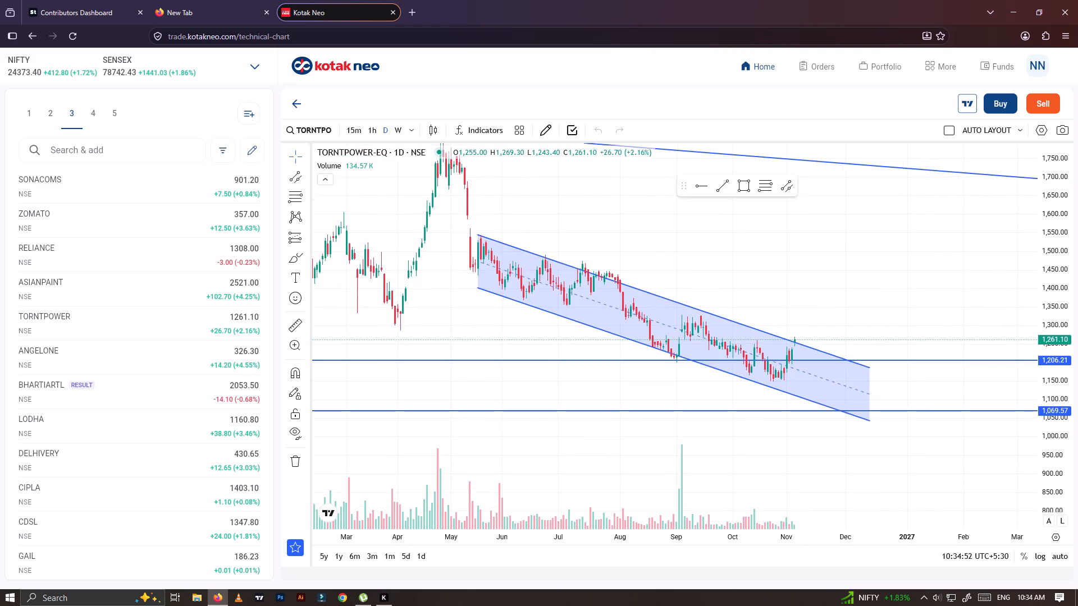
pyautogui.moveTo(1057, 457); pyautogui.dragTo(1048, 410)
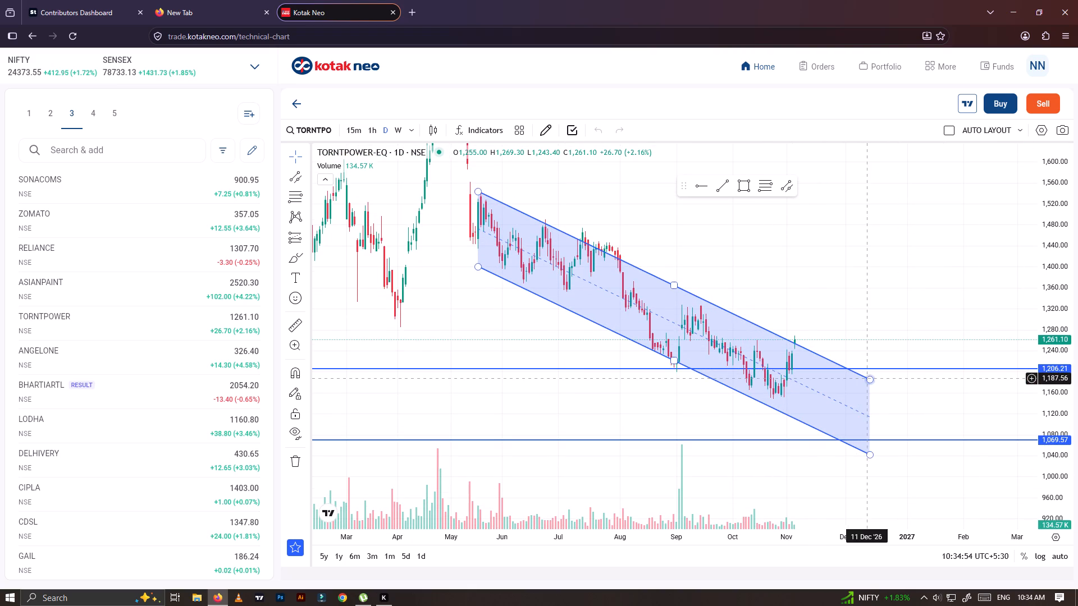
pyautogui.moveTo(870, 379); pyautogui.dragTo(857, 336)
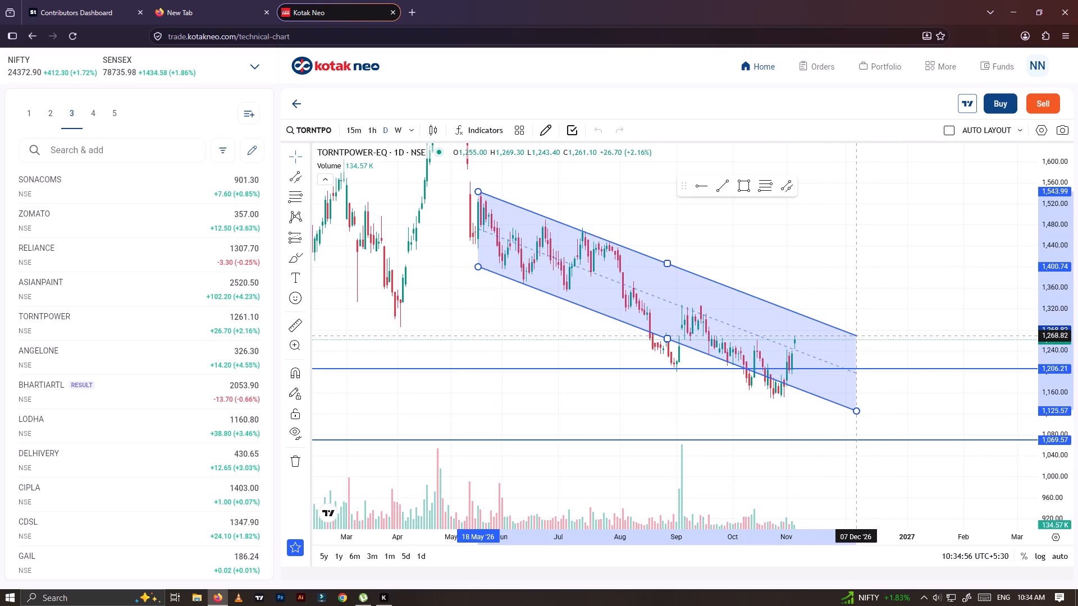
pyautogui.moveTo(857, 336); pyautogui.dragTo(858, 336)
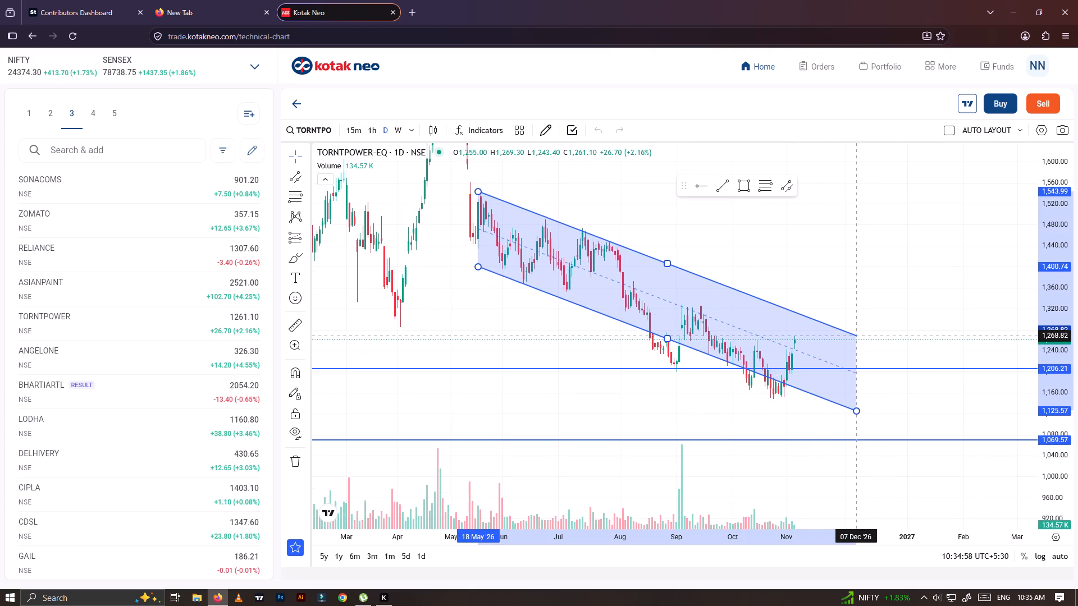
pyautogui.moveTo(858, 336); pyautogui.dragTo(860, 336)
# Widen the channel by lowering its lower edge to run from about 1,352 to about 1,076.
pyautogui.moveTo(670, 340); pyautogui.dragTo(657, 360)
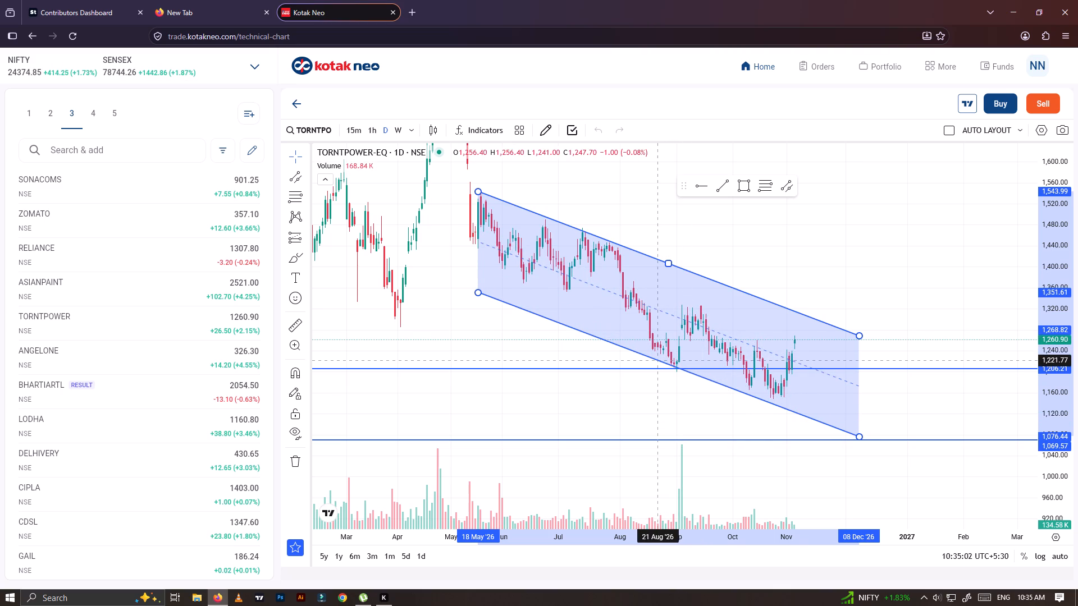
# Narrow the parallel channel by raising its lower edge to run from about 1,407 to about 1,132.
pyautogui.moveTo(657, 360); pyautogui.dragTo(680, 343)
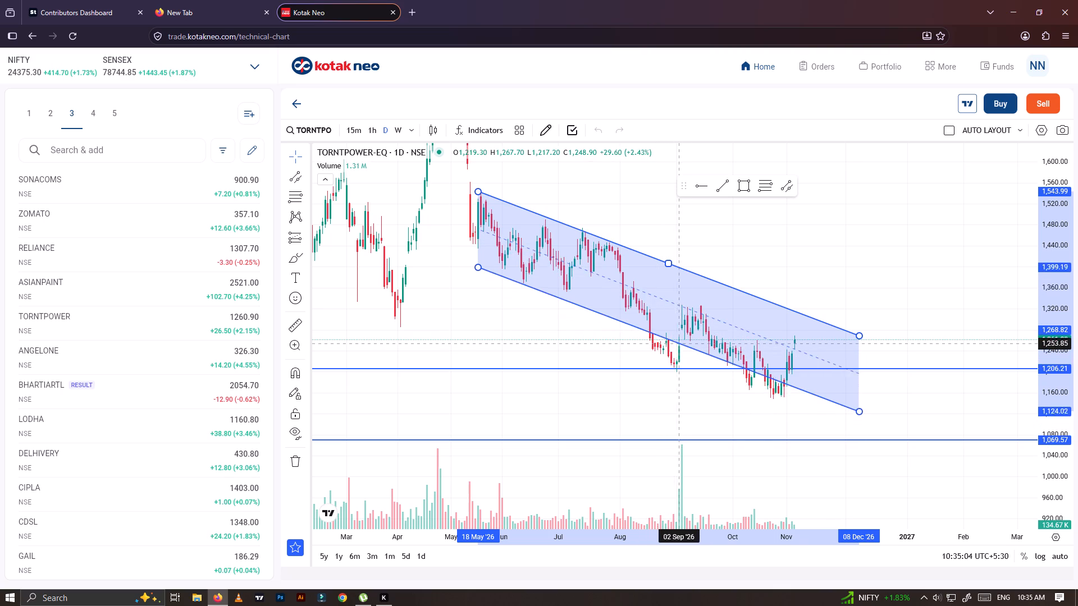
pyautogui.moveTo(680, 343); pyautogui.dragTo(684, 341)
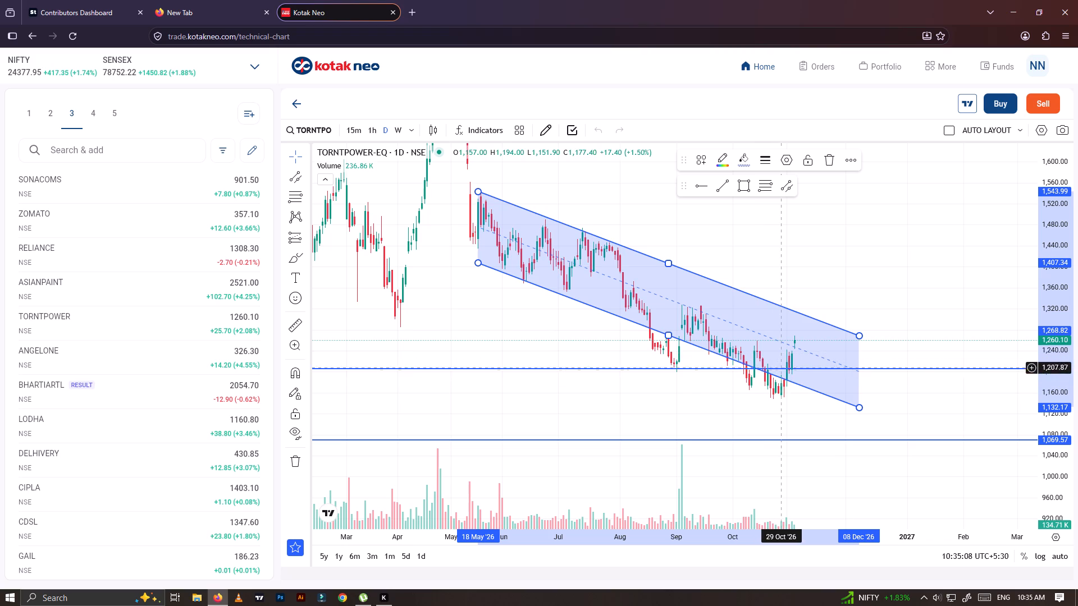
# On the 1 hour interval, delete the falling parallel channel from the TORNTPOWER chart.
pyautogui.doubleClick(371, 135)
pyautogui.scroll(-10, 689, 360)
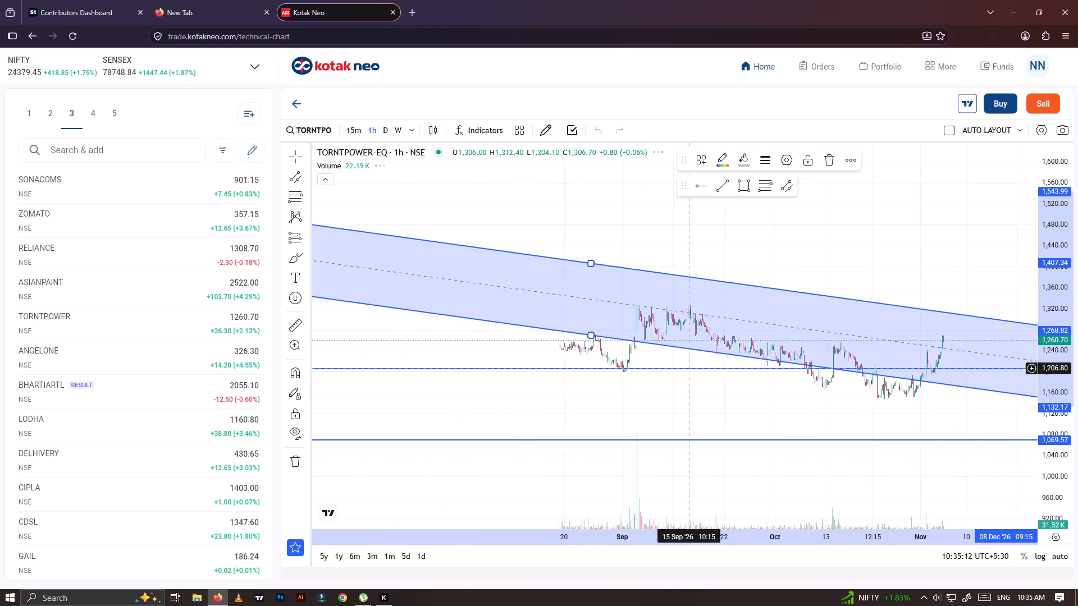
pyautogui.scroll(-1, 688, 368)
pyautogui.moveTo(908, 430); pyautogui.dragTo(729, 411)
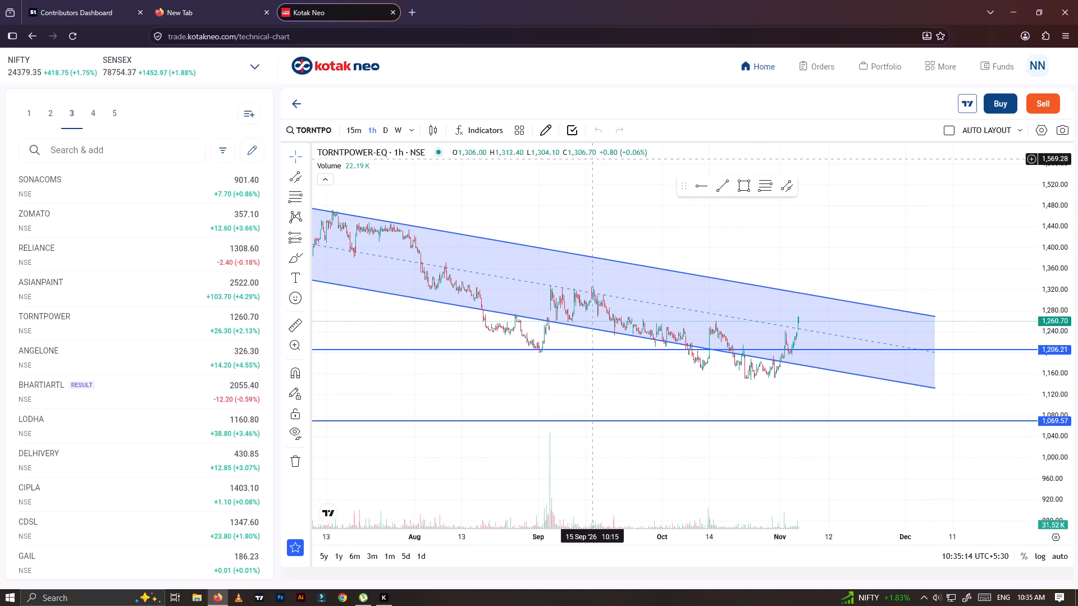
pyautogui.doubleClick(749, 286)
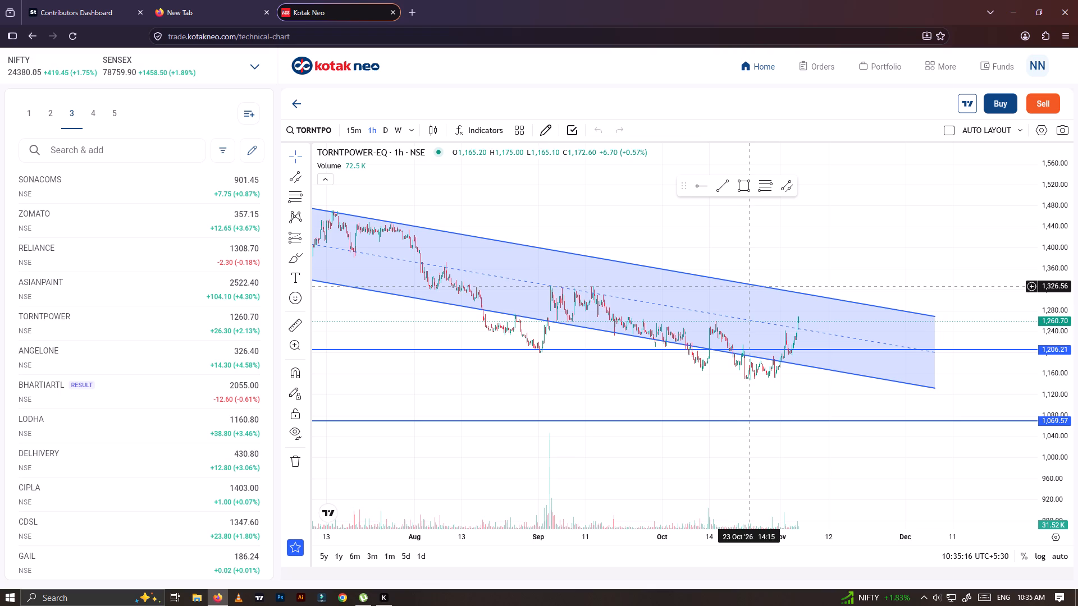
pyautogui.click(823, 166)
pyautogui.scroll(-5, 713, 296)
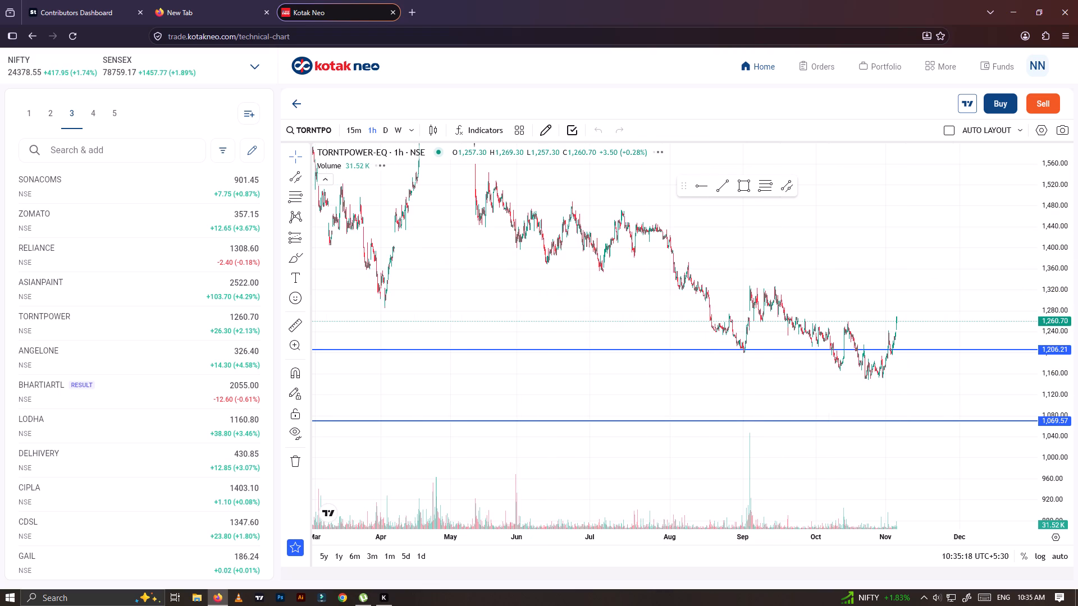
# Set the chart to the 1 day interval and open the technical chart of ANGELONE.
pyautogui.doubleClick(386, 130)
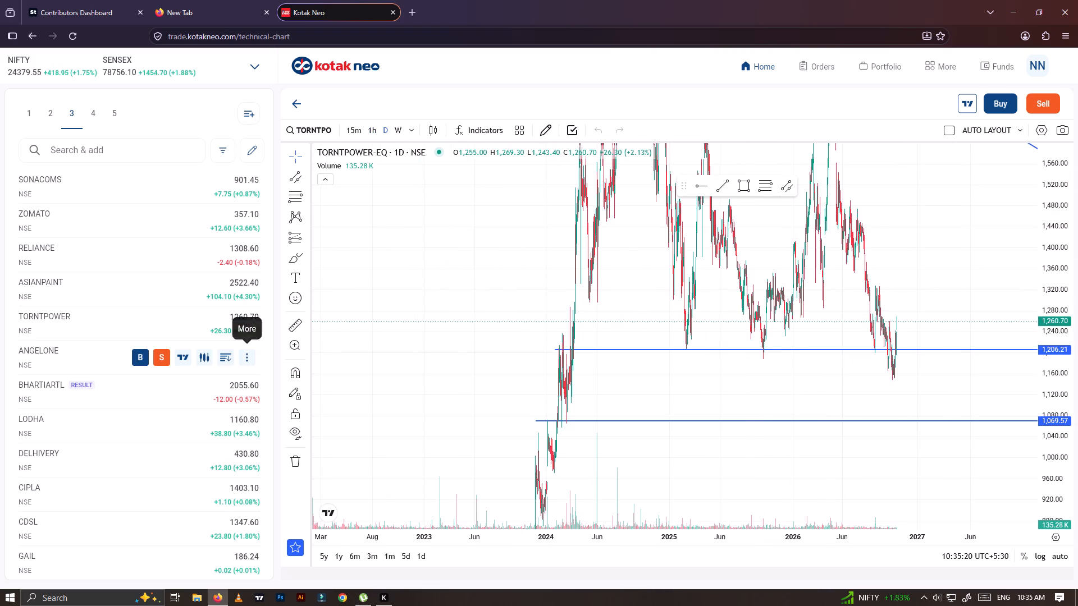
pyautogui.click(206, 355)
pyautogui.moveTo(1057, 288); pyautogui.dragTo(1057, 299)
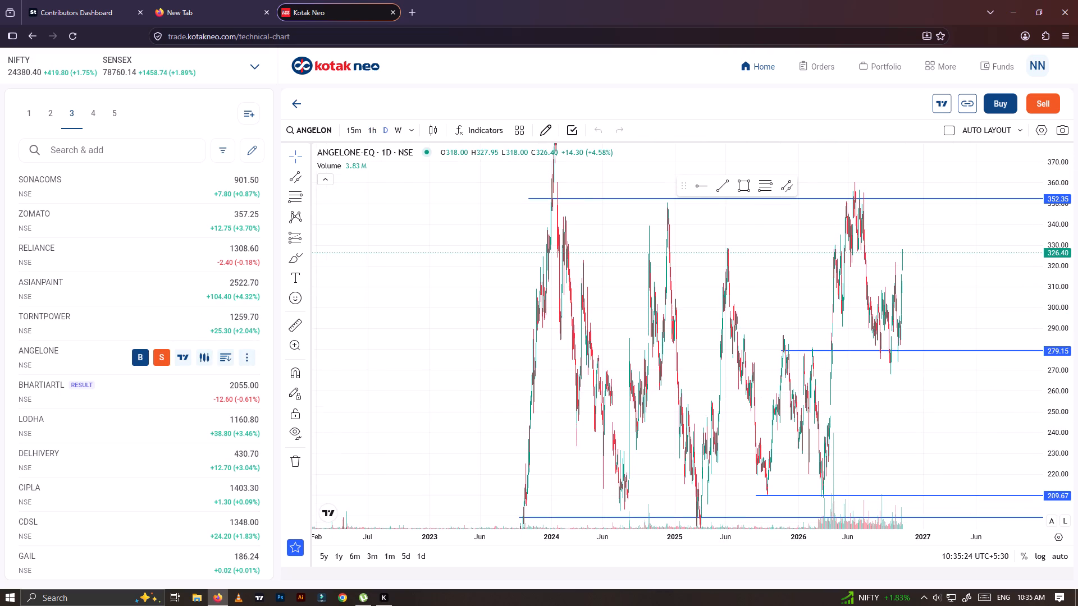
pyautogui.moveTo(1057, 299); pyautogui.dragTo(1055, 458)
# Draw a horizontal ray at about 328 starting on 17 Apr '26 on the ANGELONE chart and lock it.
pyautogui.scroll(11, 753, 344)
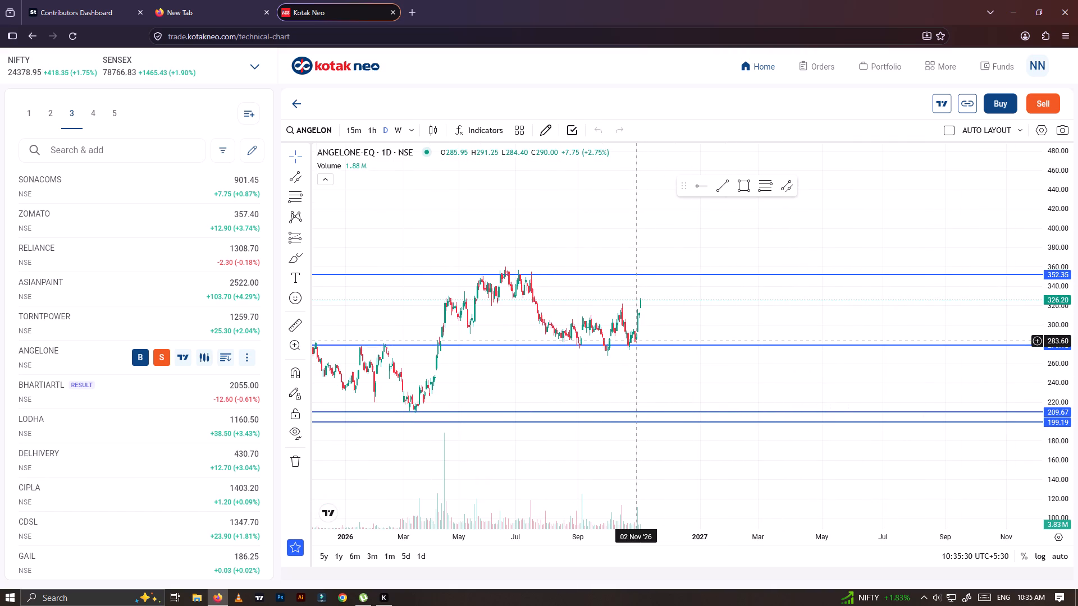
pyautogui.scroll(4, 636, 341)
pyautogui.moveTo(520, 369); pyautogui.dragTo(738, 385)
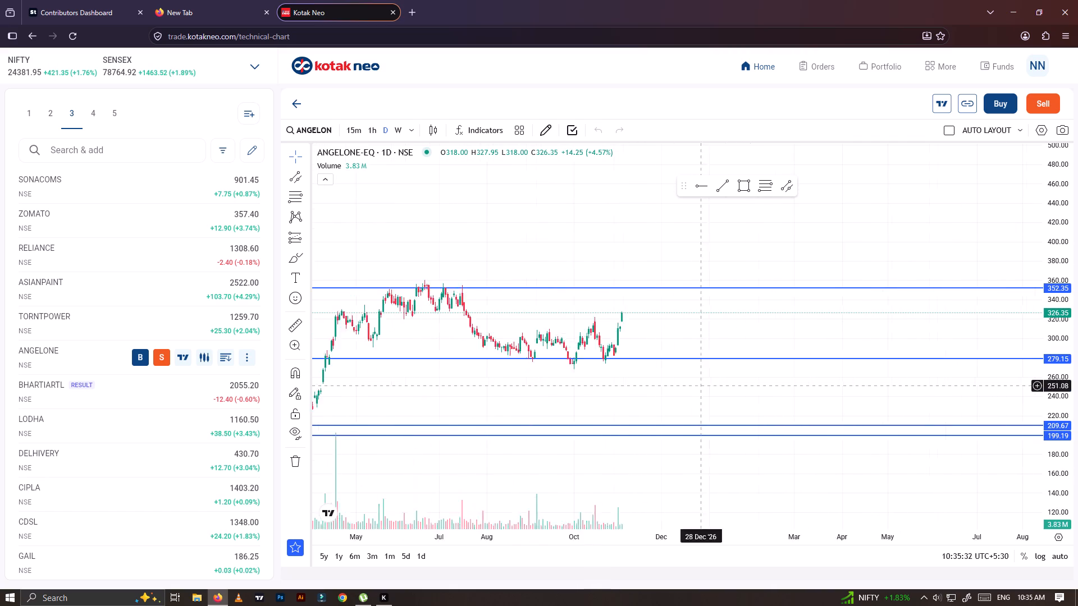
pyautogui.moveTo(738, 385); pyautogui.dragTo(773, 385)
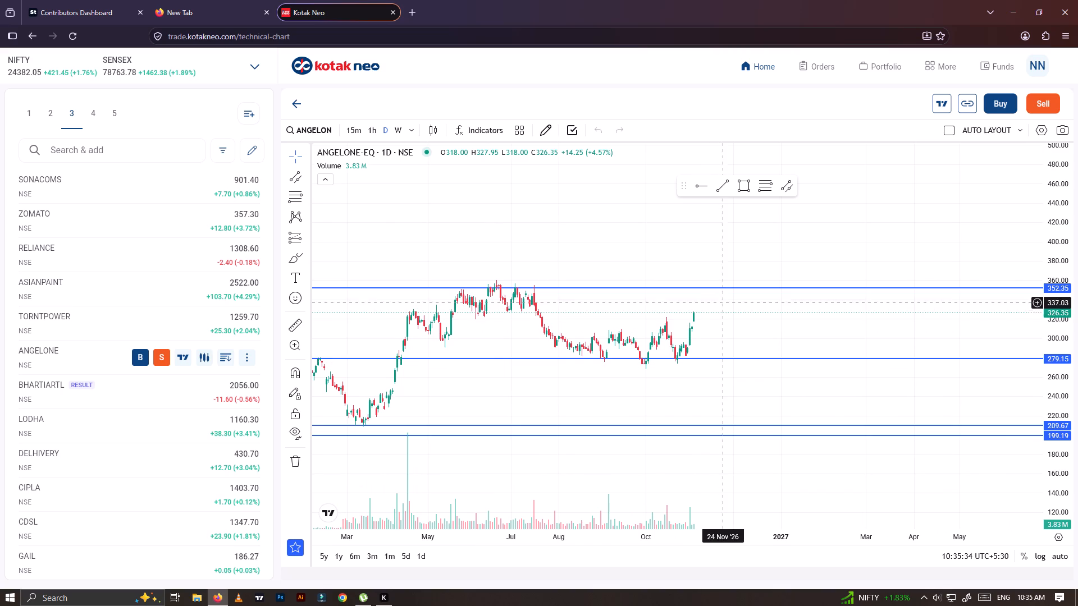
pyautogui.click(702, 183)
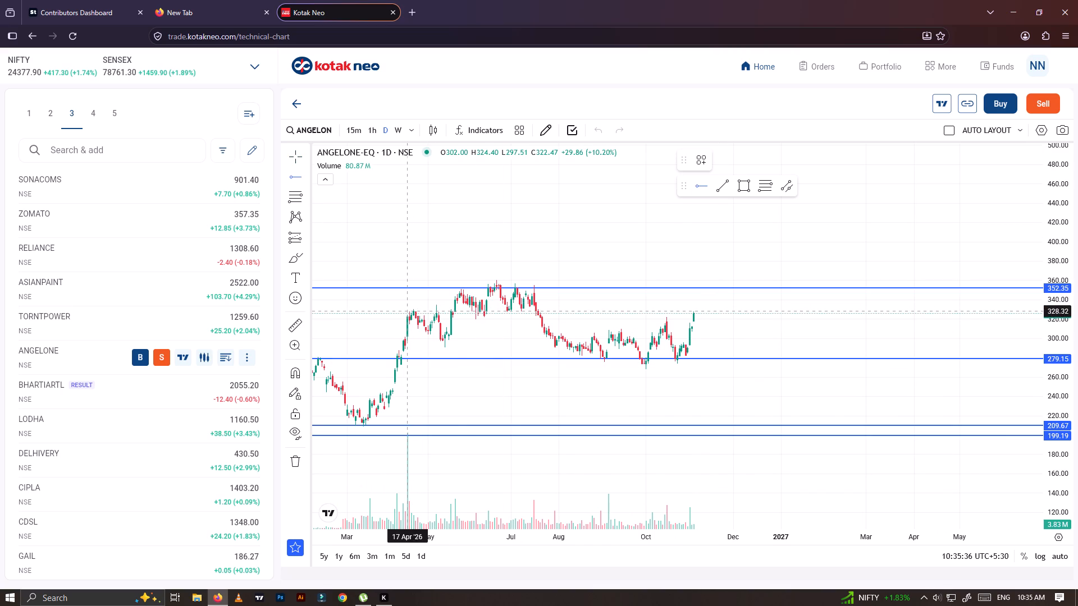
pyautogui.click(406, 311)
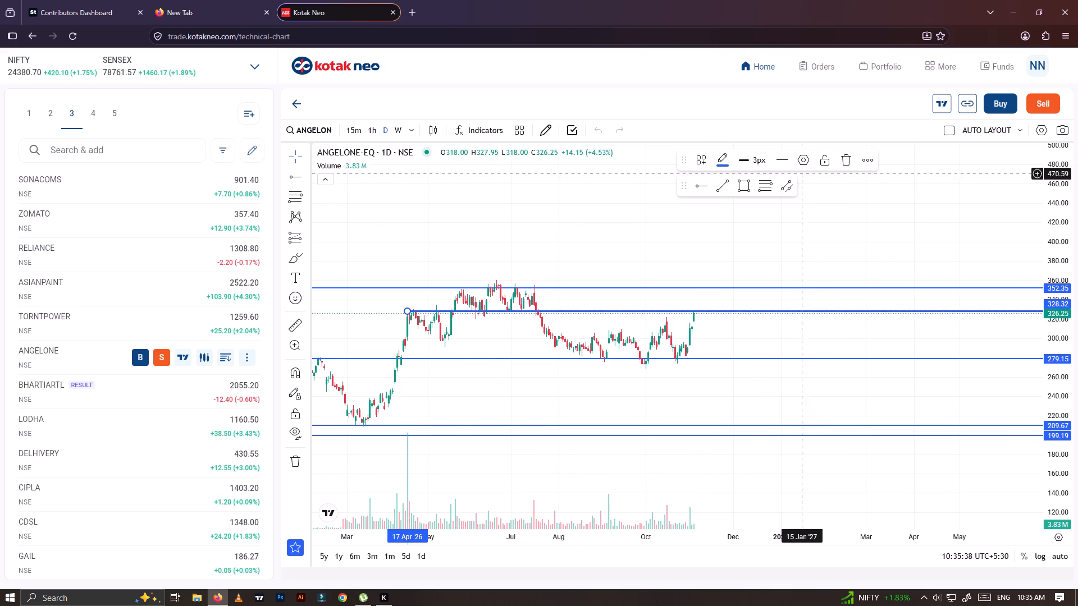
pyautogui.click(820, 164)
# Examine ANGELONE's recent price action against its horizontal rays on the 1 hour and 1 day intervals.
pyautogui.moveTo(1048, 413); pyautogui.dragTo(1017, 320)
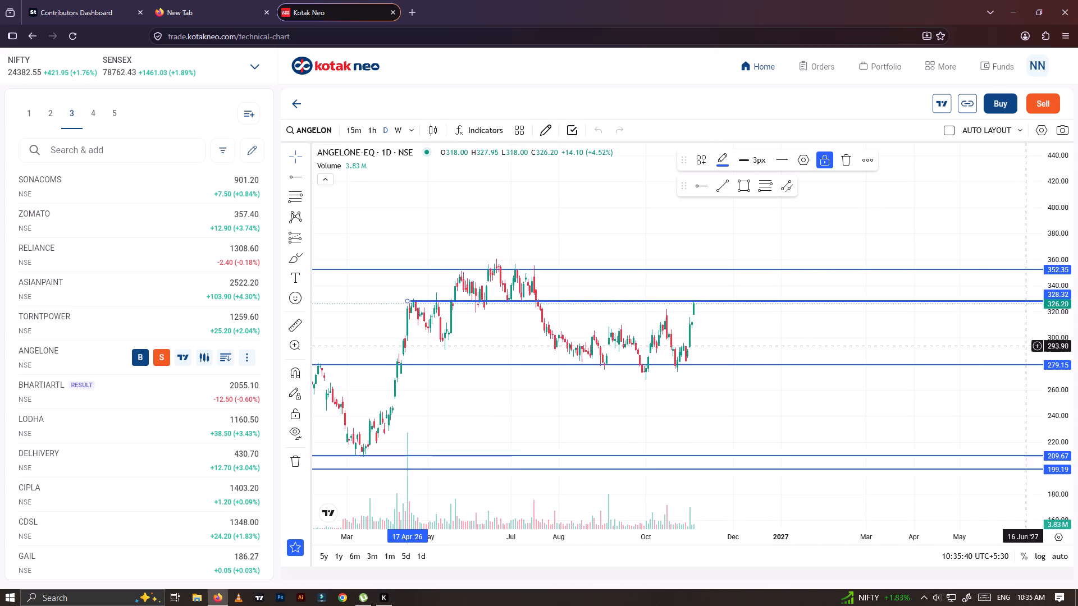
pyautogui.moveTo(1017, 320); pyautogui.dragTo(999, 268)
pyautogui.click(999, 268)
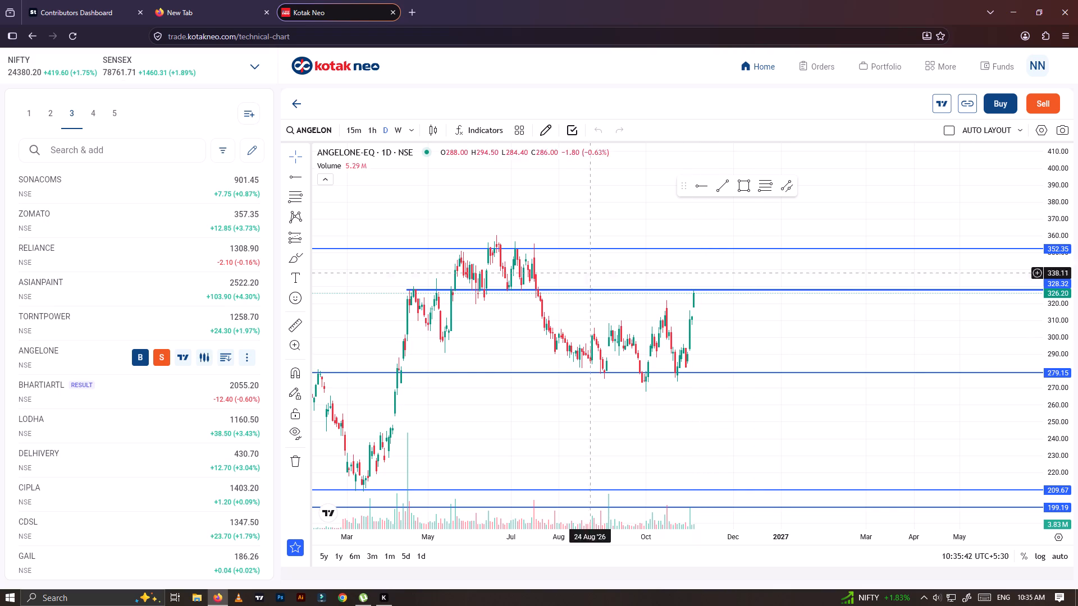
pyautogui.click(377, 129)
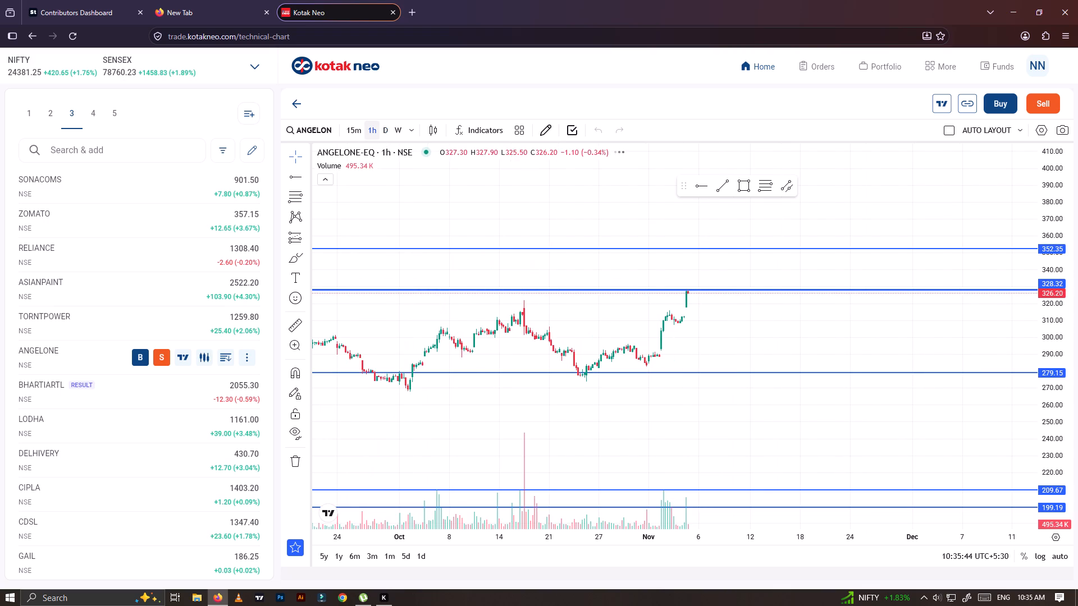
pyautogui.scroll(-4, 500, 250)
pyautogui.click(389, 135)
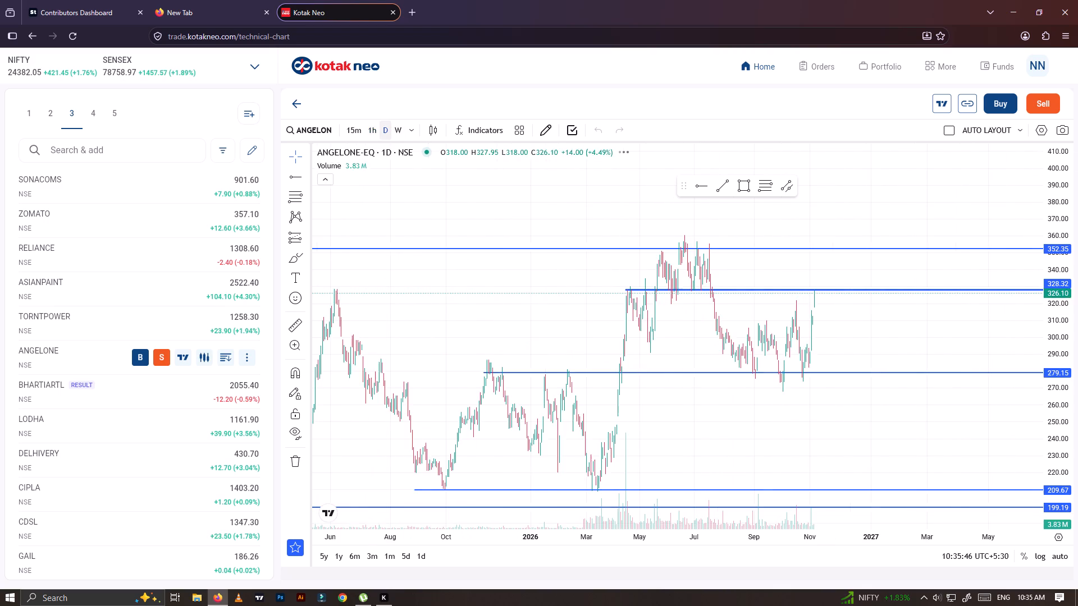
pyautogui.scroll(6, 880, 430)
pyautogui.moveTo(1064, 444); pyautogui.dragTo(1035, 361)
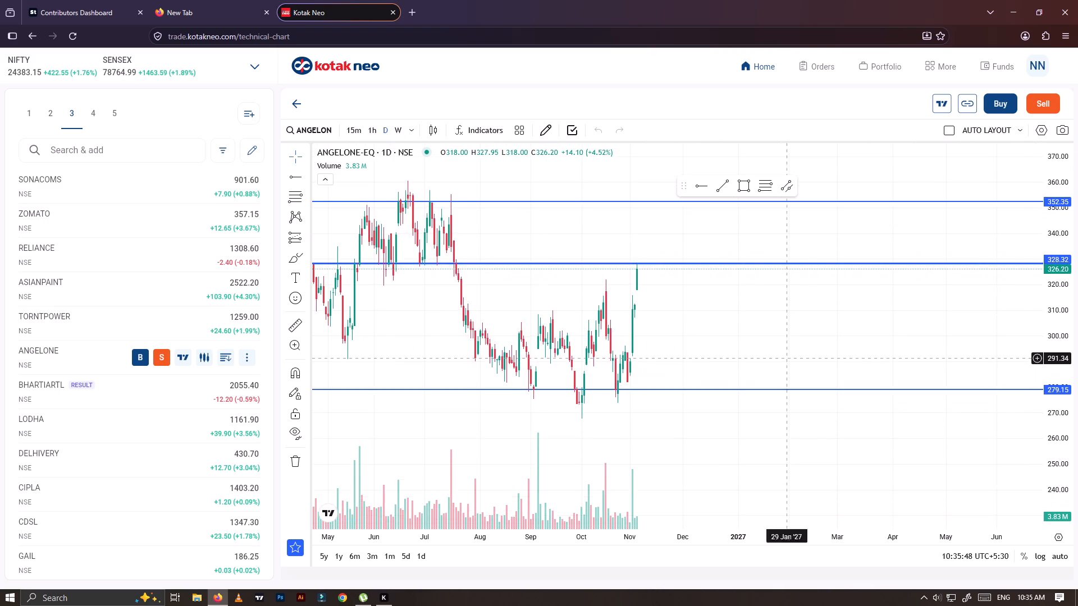
pyautogui.scroll(4, 720, 360)
pyautogui.moveTo(547, 347); pyautogui.dragTo(721, 313)
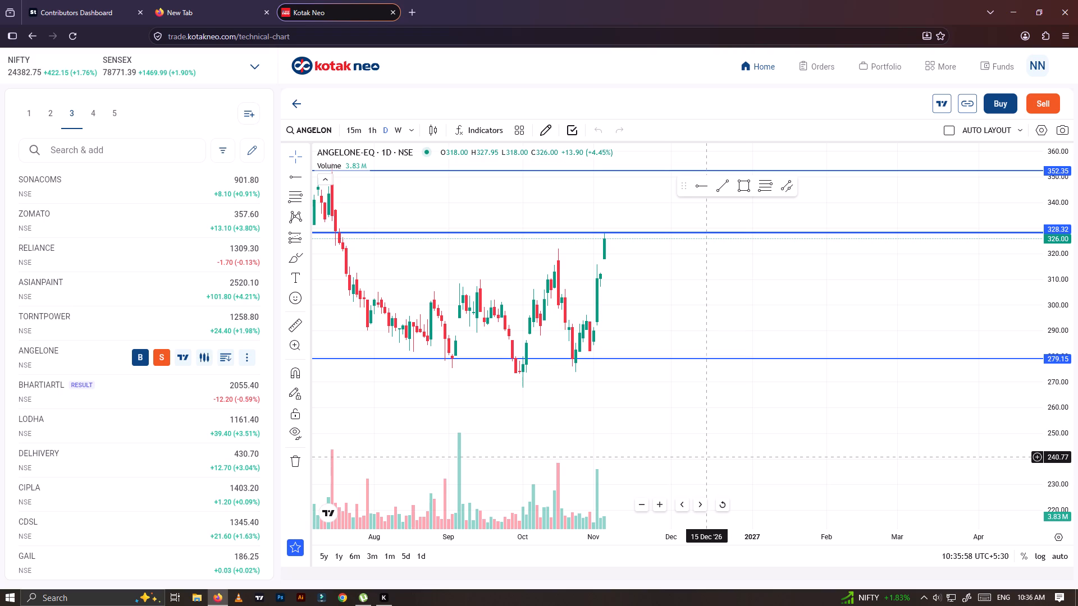
pyautogui.scroll(-2, 629, 417)
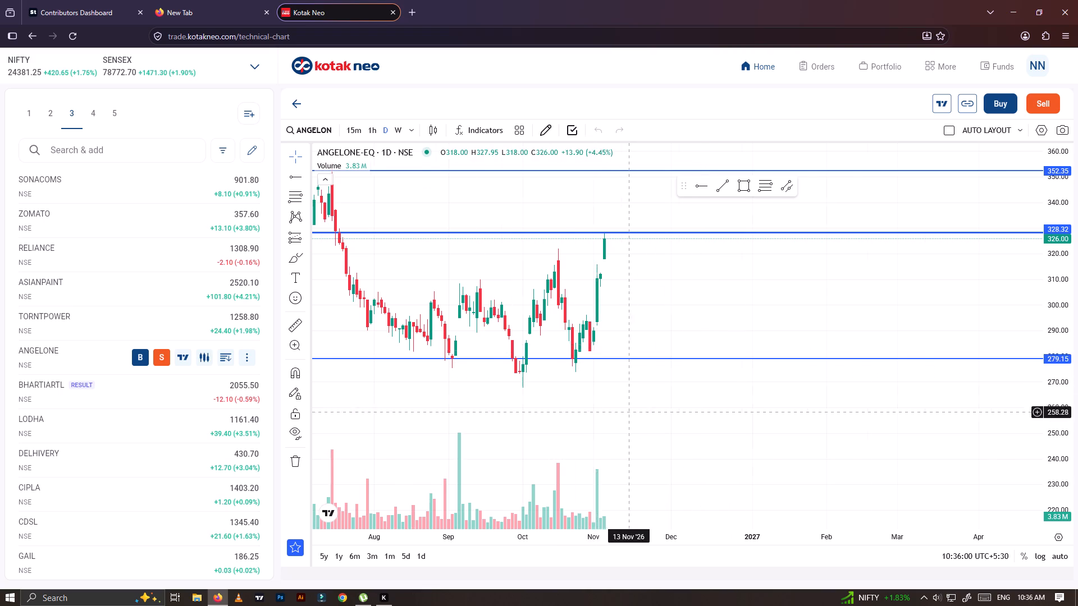
pyautogui.scroll(-2, 630, 420)
pyautogui.moveTo(1058, 290); pyautogui.dragTo(1063, 407)
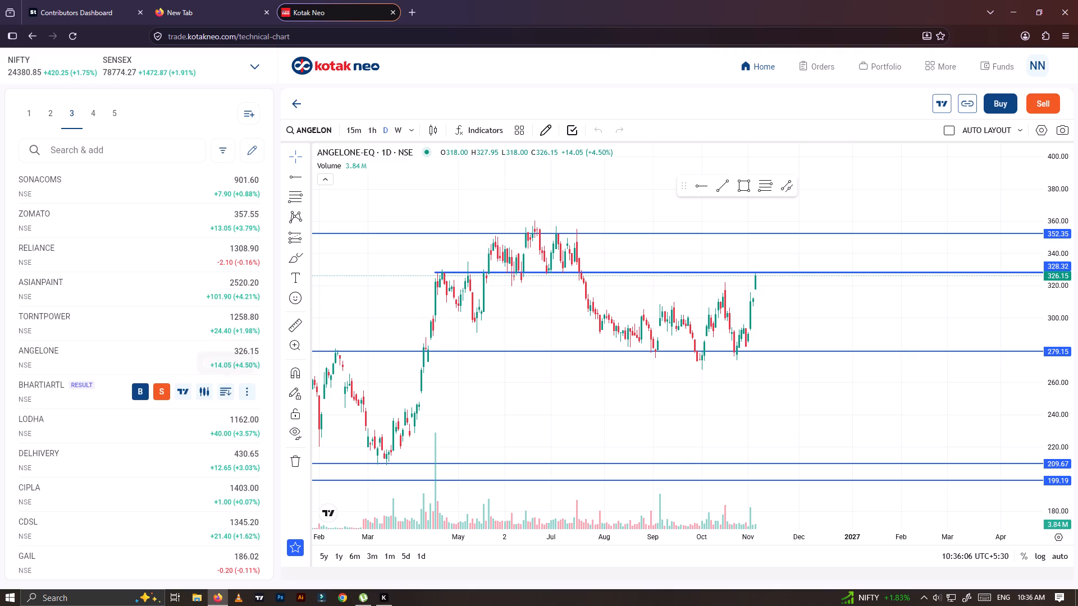
# Open the technical chart of BHARTIARTL on the weekly interval with several years of candles in view.
pyautogui.click(209, 392)
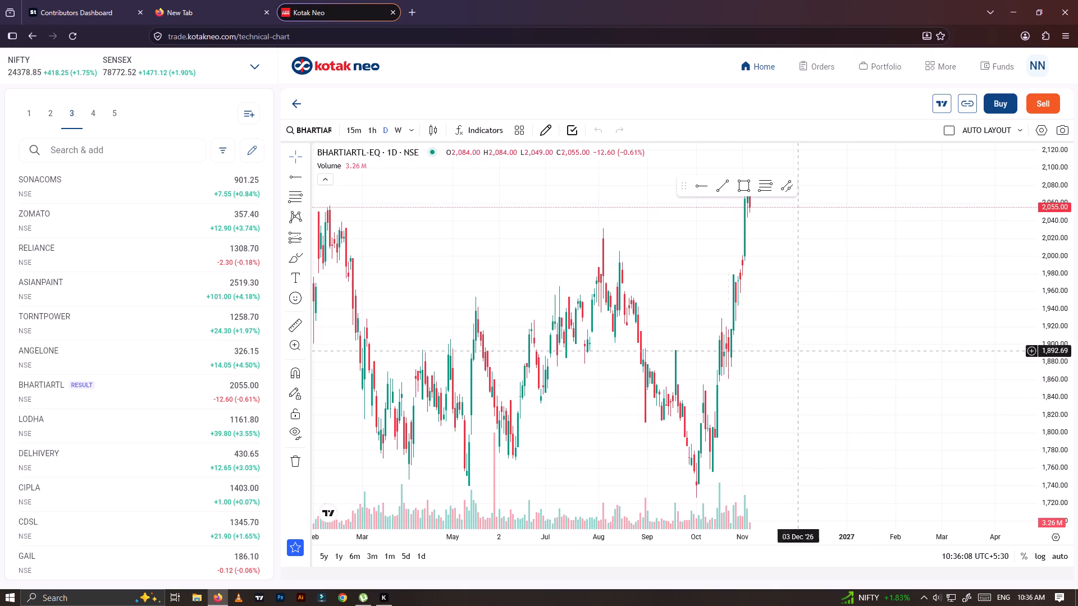
pyautogui.click(395, 130)
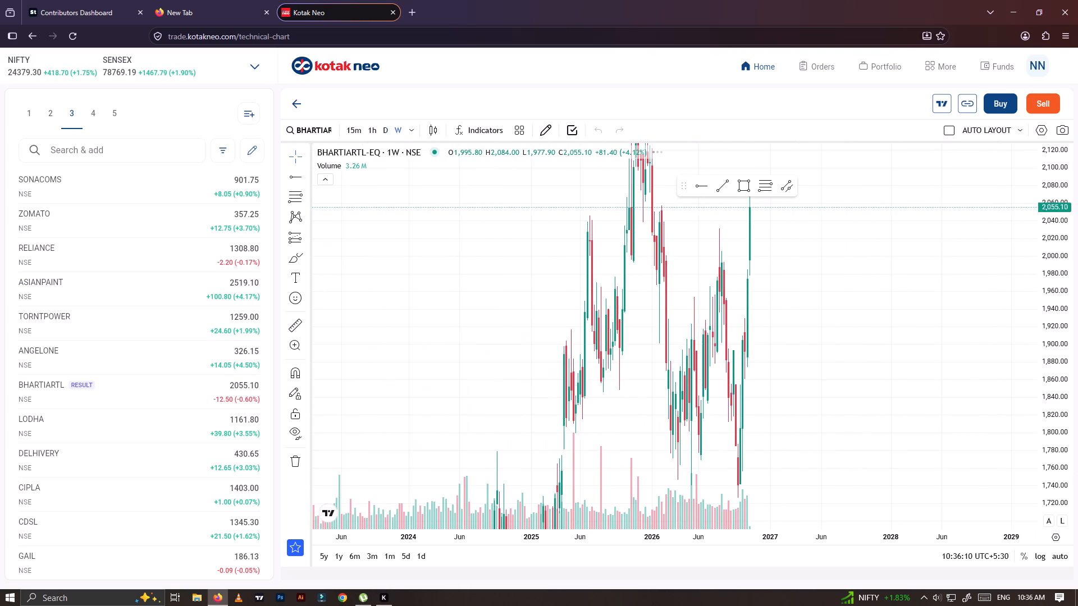
pyautogui.moveTo(1062, 258); pyautogui.dragTo(1062, 530)
pyautogui.scroll(-3, 757, 355)
pyautogui.scroll(5, 716, 365)
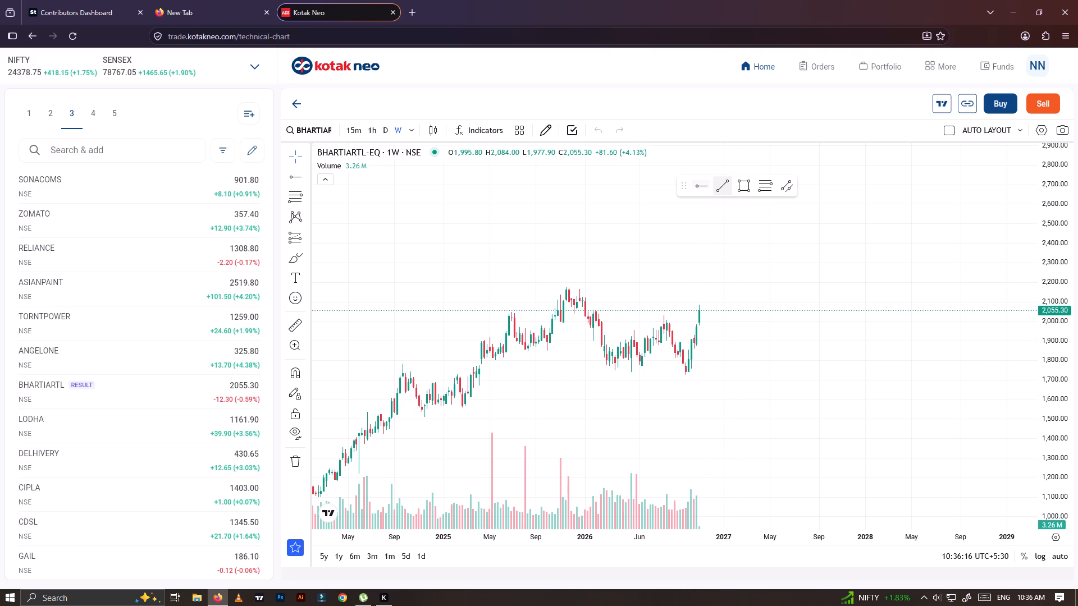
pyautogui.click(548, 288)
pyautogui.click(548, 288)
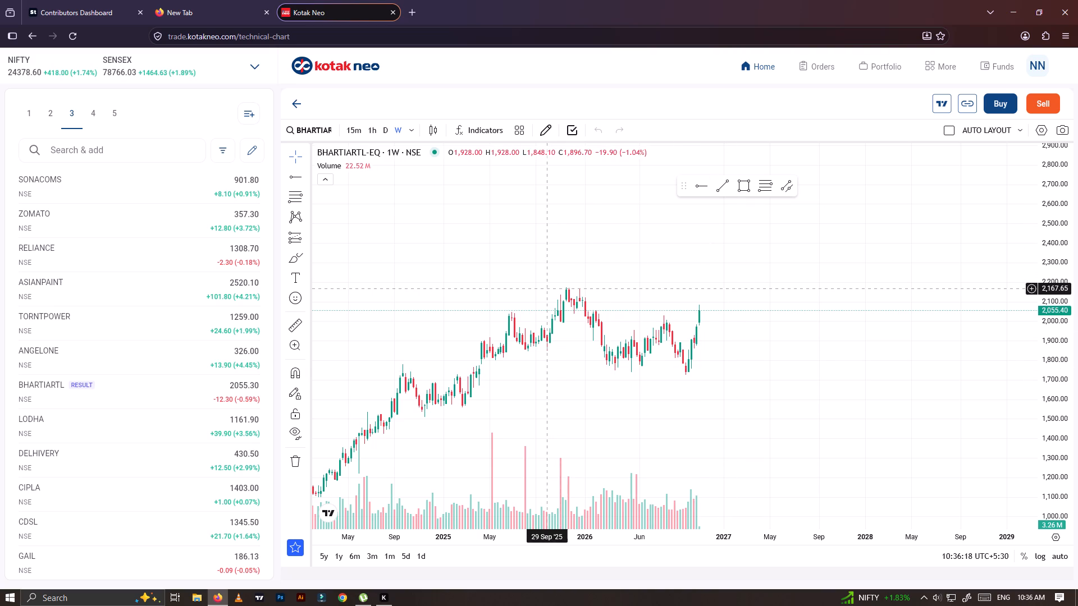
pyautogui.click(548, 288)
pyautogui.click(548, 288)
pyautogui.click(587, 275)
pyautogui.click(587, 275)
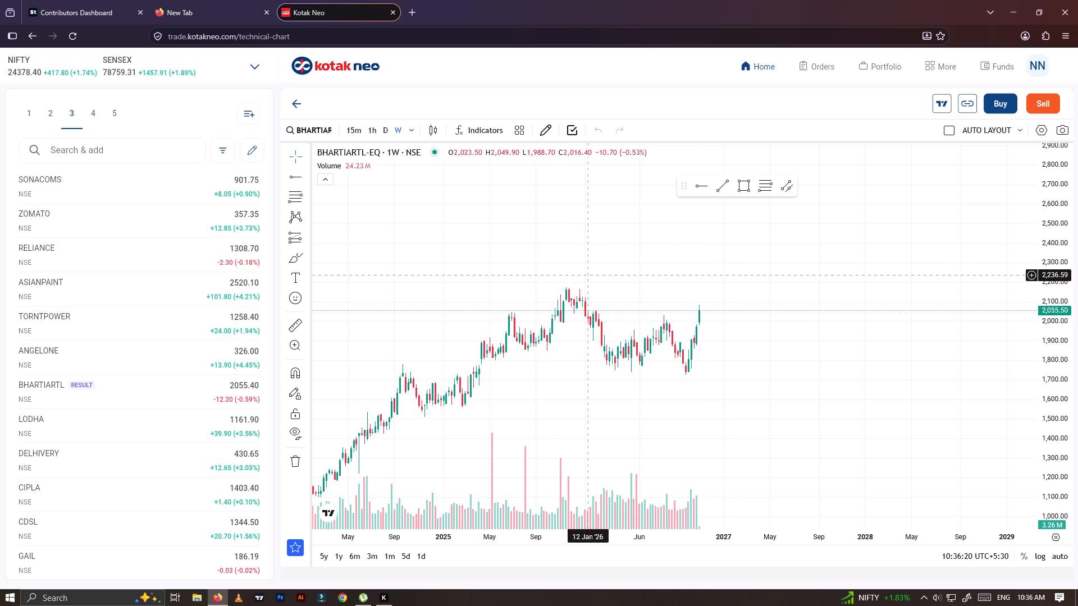
# Draw a horizontal ray at about 2,165 starting on 06 Oct '25 along the highest peaks and lock it.
pyautogui.click(702, 190)
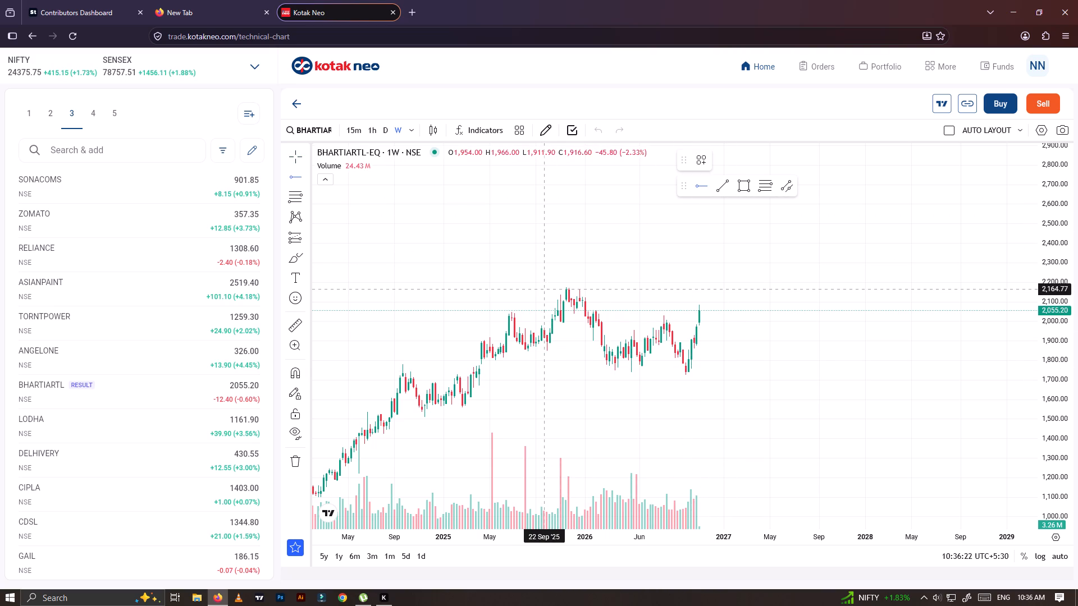
pyautogui.click(549, 289)
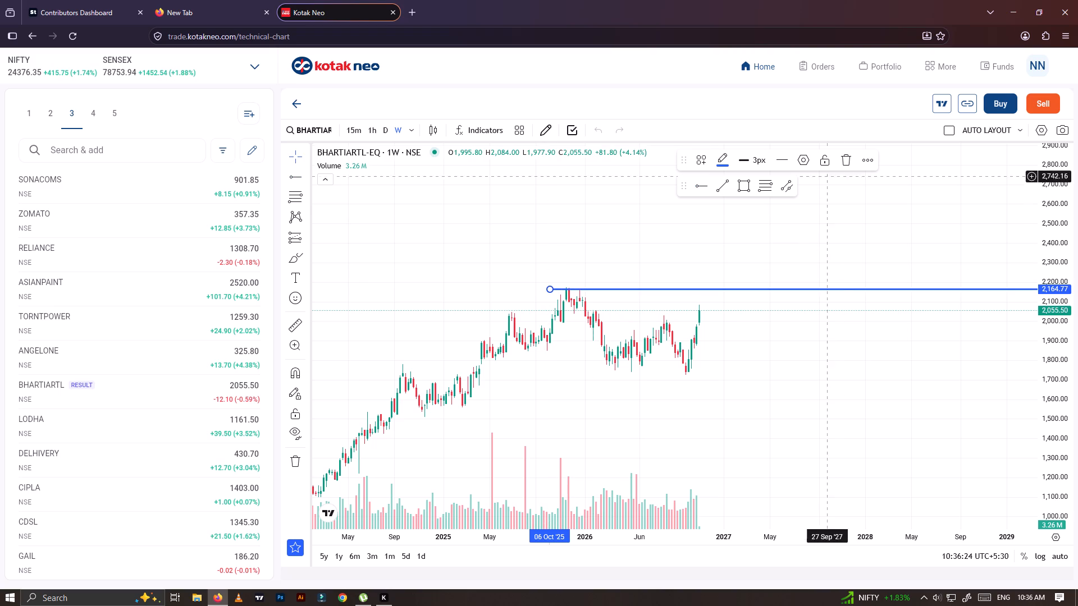
pyautogui.click(826, 167)
# Draw a horizontal ray at about 1,737 starting on 17 Feb '25 along the 2026 lows and lock it.
pyautogui.click(704, 189)
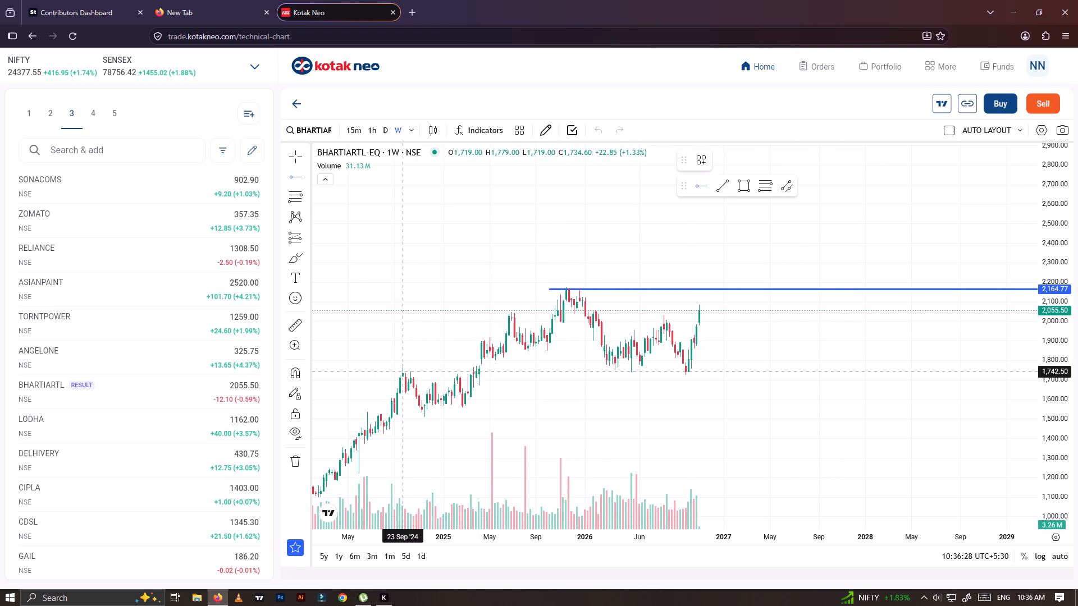
pyautogui.click(460, 373)
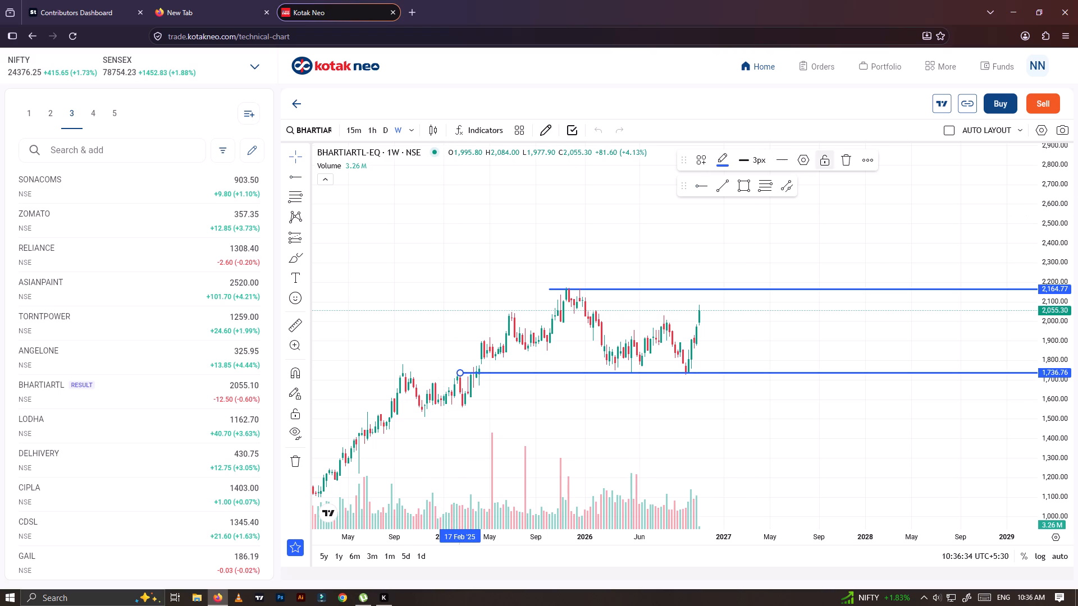
pyautogui.click(819, 164)
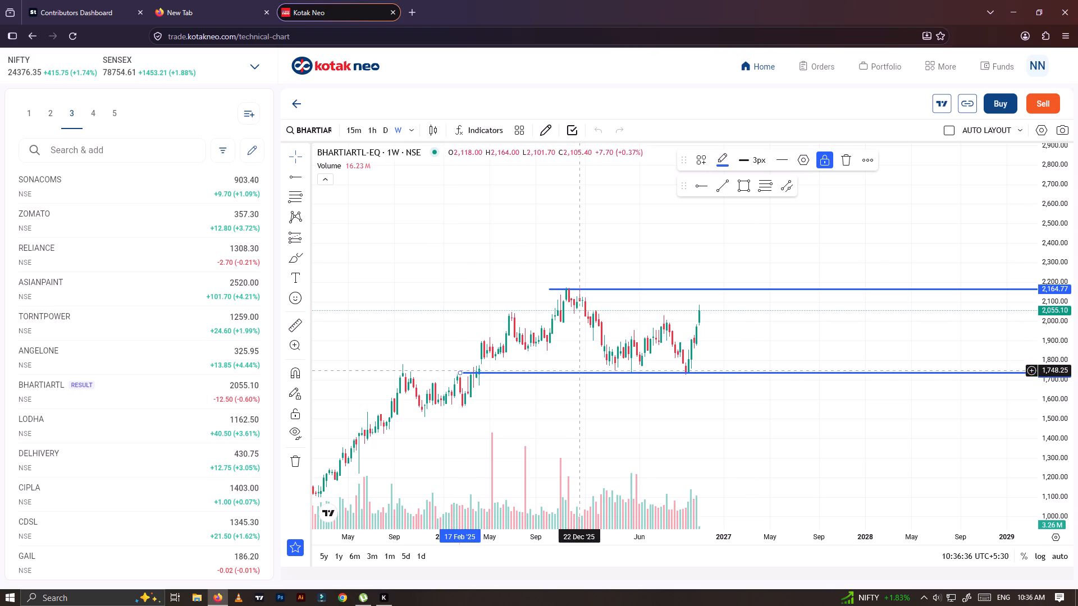
# Examine BHARTIARTL on the 1 day interval against its two horizontal rays, from the multi-year view down to recent months.
pyautogui.click(386, 133)
pyautogui.scroll(-7, 626, 343)
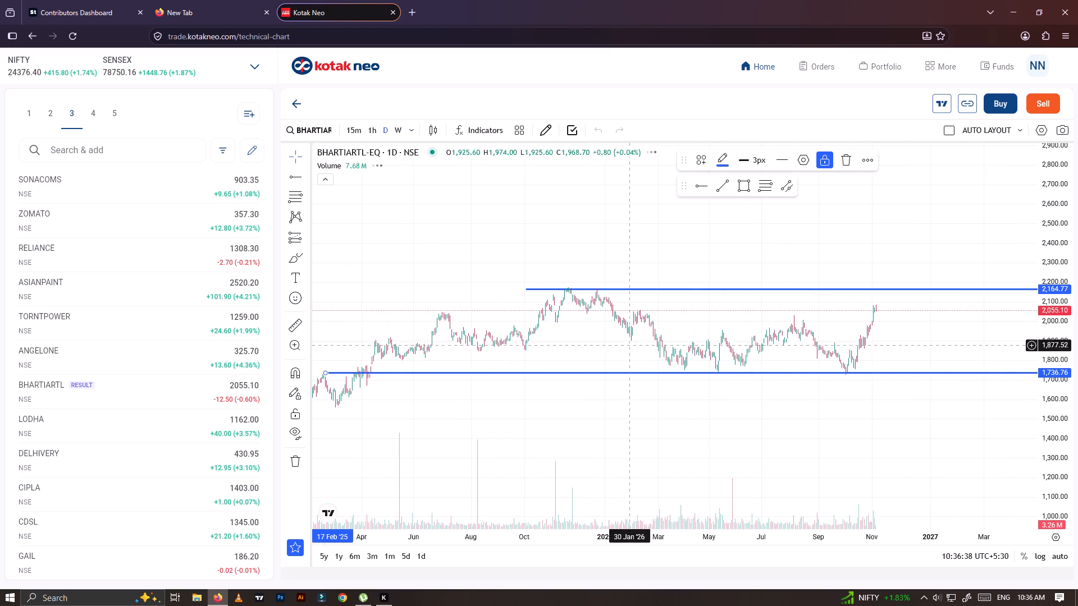
pyautogui.scroll(-6, 659, 384)
pyautogui.scroll(2, 856, 430)
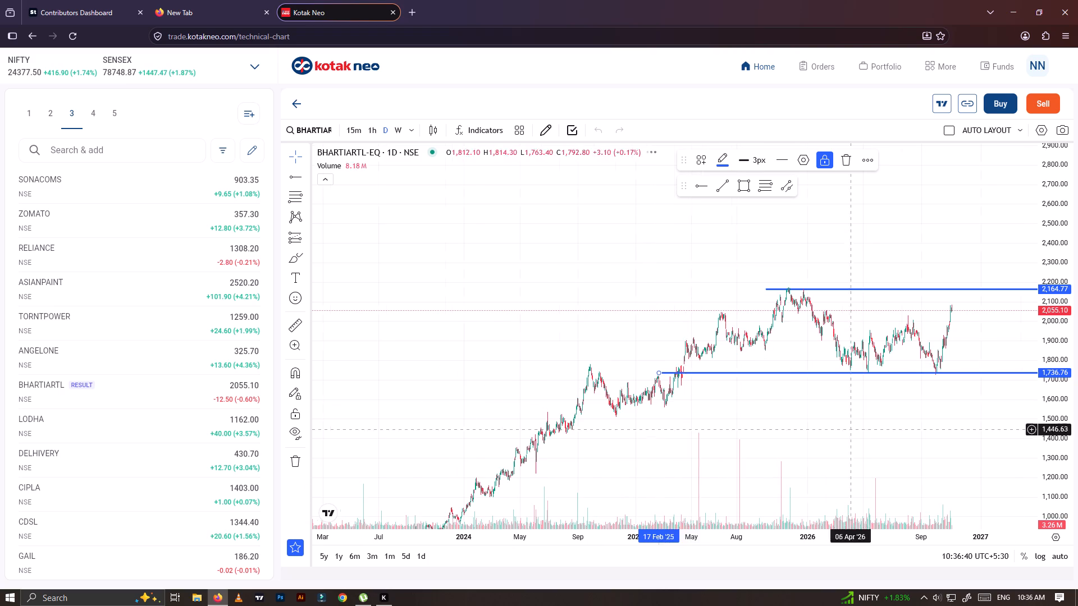
pyautogui.scroll(4, 863, 431)
pyautogui.moveTo(1058, 454); pyautogui.dragTo(977, 260)
pyautogui.scroll(2, 674, 300)
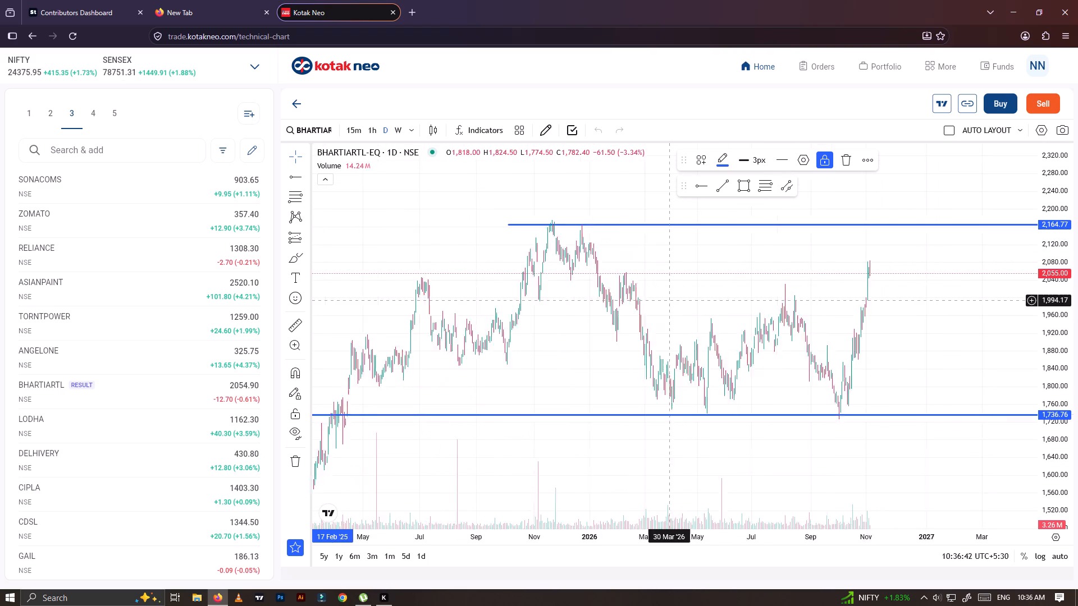
pyautogui.scroll(1, 669, 300)
pyautogui.moveTo(668, 301); pyautogui.dragTo(589, 321)
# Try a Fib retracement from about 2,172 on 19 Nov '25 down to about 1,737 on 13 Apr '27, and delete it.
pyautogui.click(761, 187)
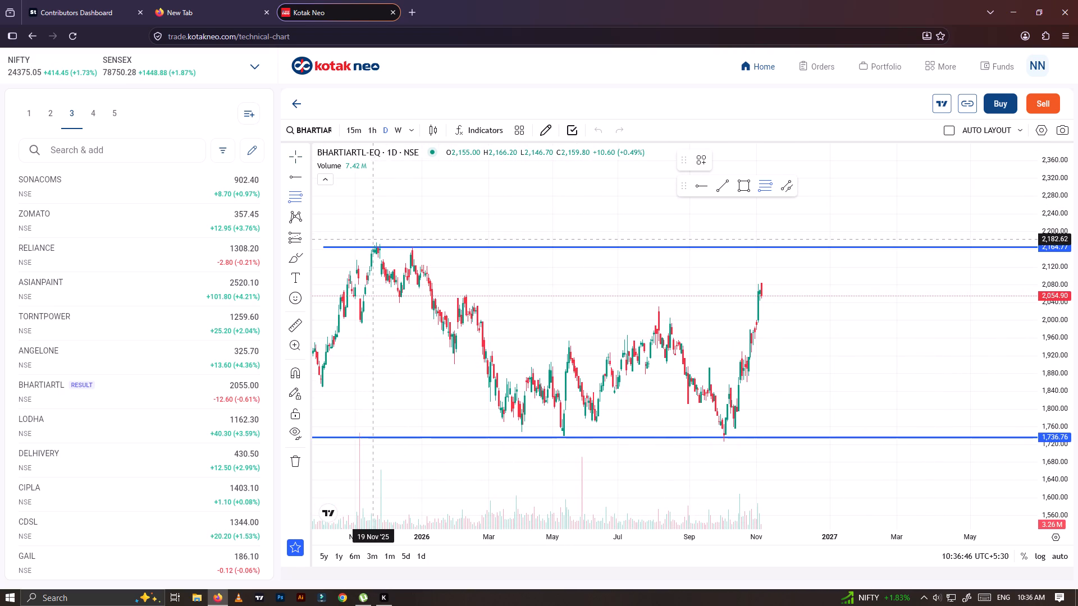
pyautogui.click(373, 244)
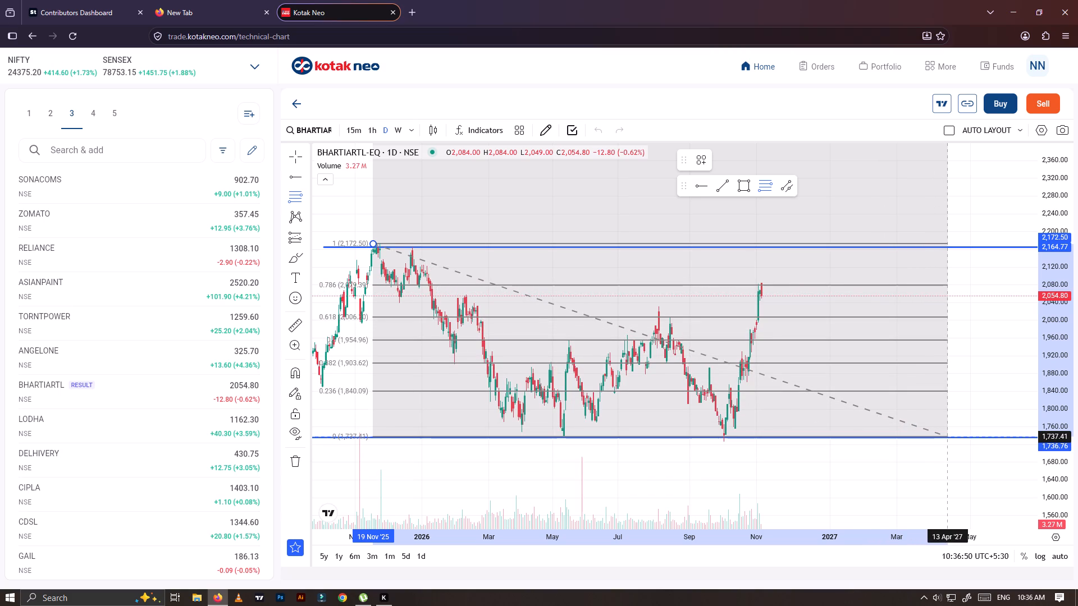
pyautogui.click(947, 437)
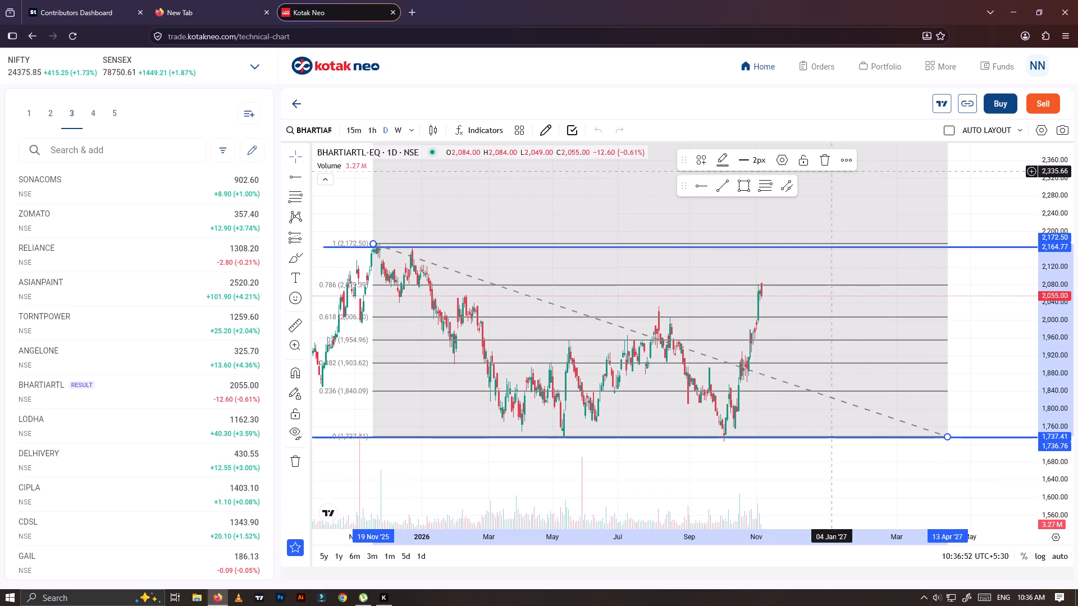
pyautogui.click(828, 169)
# Unlock BHARTIARTL's upper horizontal ray, move its start to about 2,172 on 30 Oct '25, and lock it again.
pyautogui.doubleClick(783, 247)
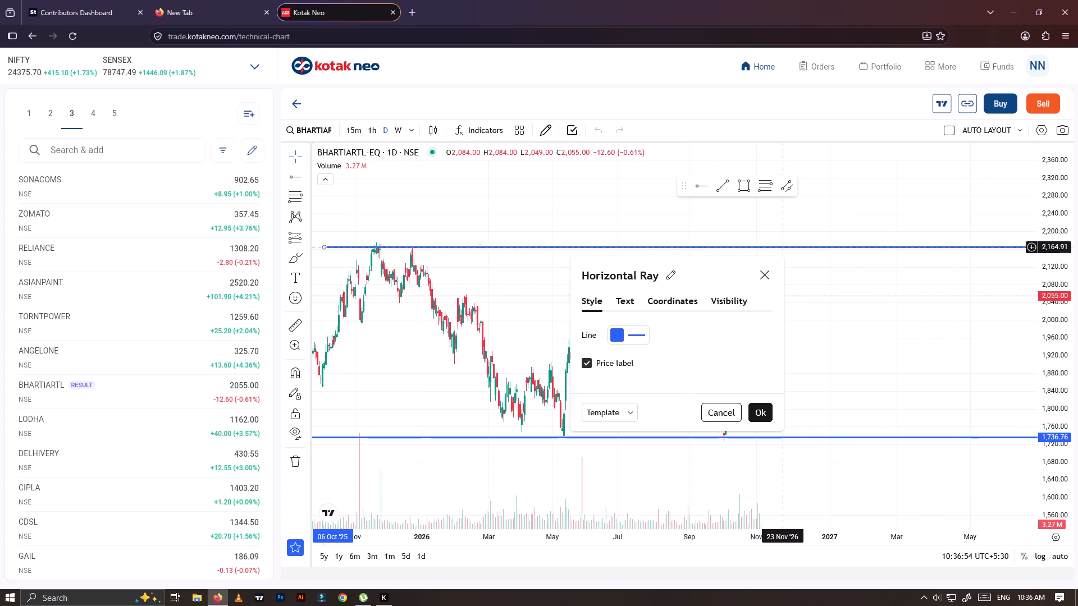
pyautogui.click(835, 247)
pyautogui.click(819, 166)
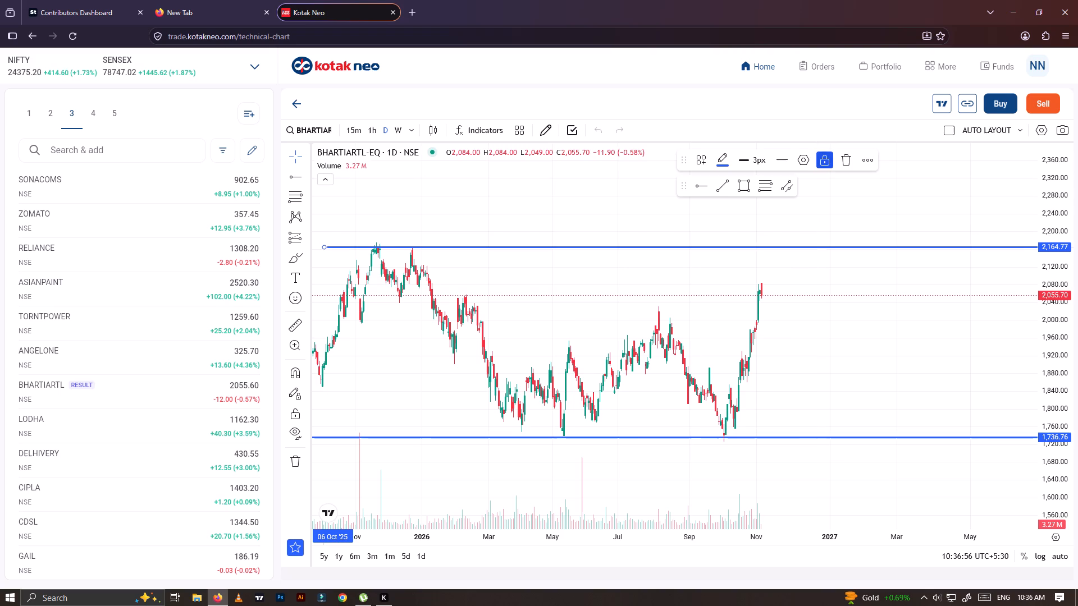
pyautogui.moveTo(322, 247); pyautogui.dragTo(338, 245)
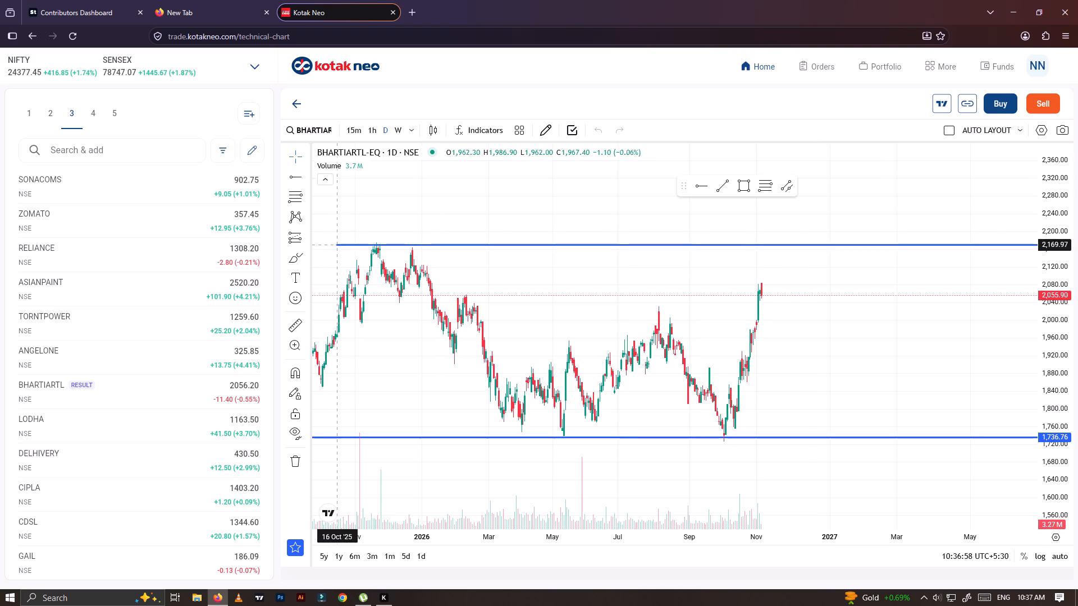
pyautogui.moveTo(338, 245); pyautogui.dragTo(352, 244)
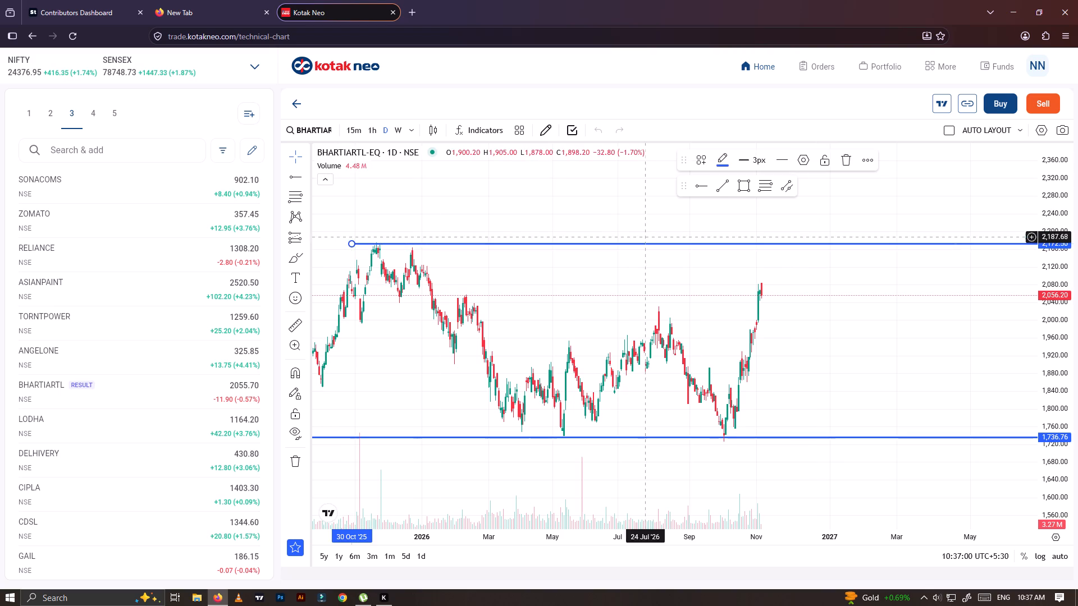
pyautogui.click(821, 171)
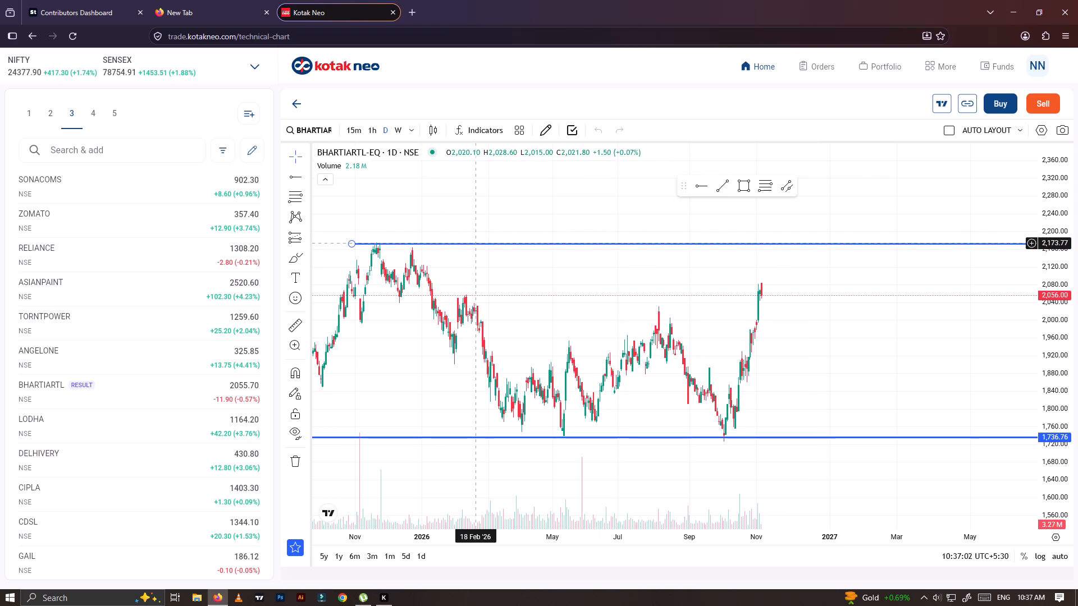
pyautogui.click(477, 243)
pyautogui.click(819, 168)
pyautogui.scroll(-6, 647, 388)
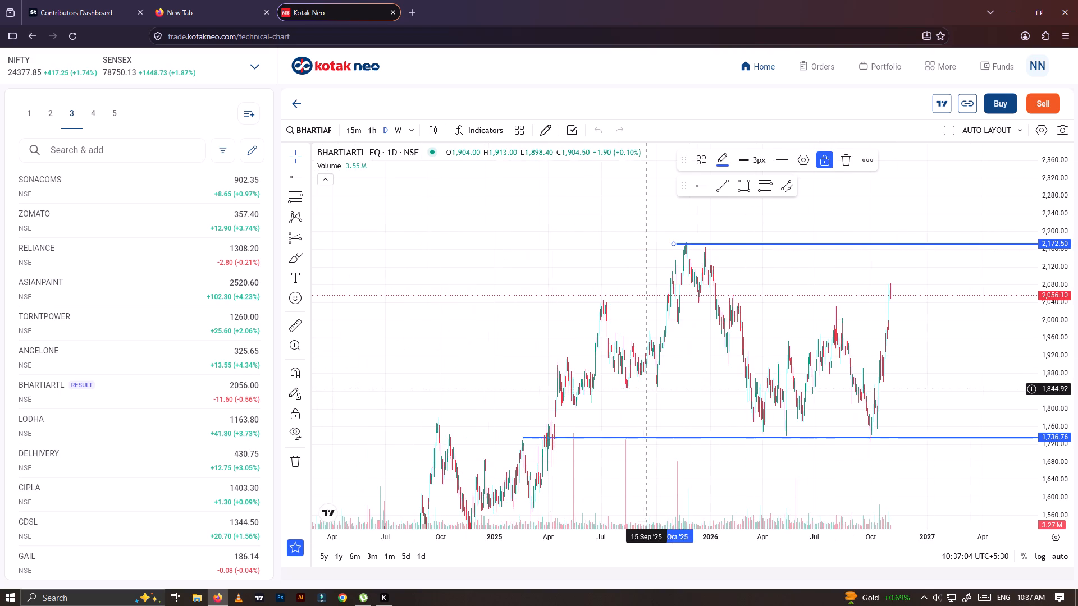
pyautogui.scroll(6, 642, 397)
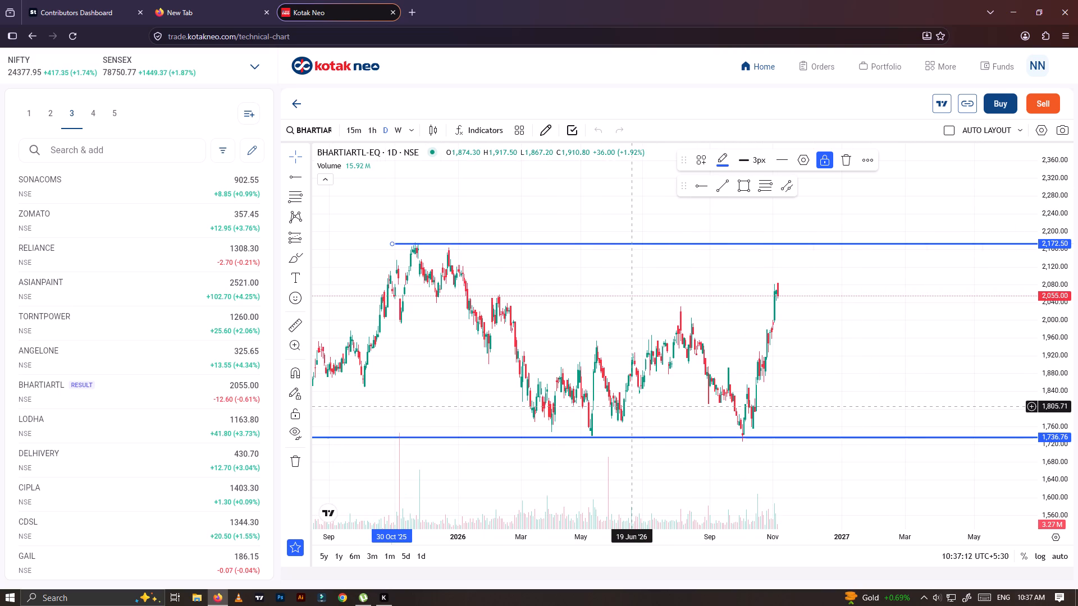
# Open the LODHA chart from the watchlist on the weekly interval with its price history in view.
pyautogui.click(200, 426)
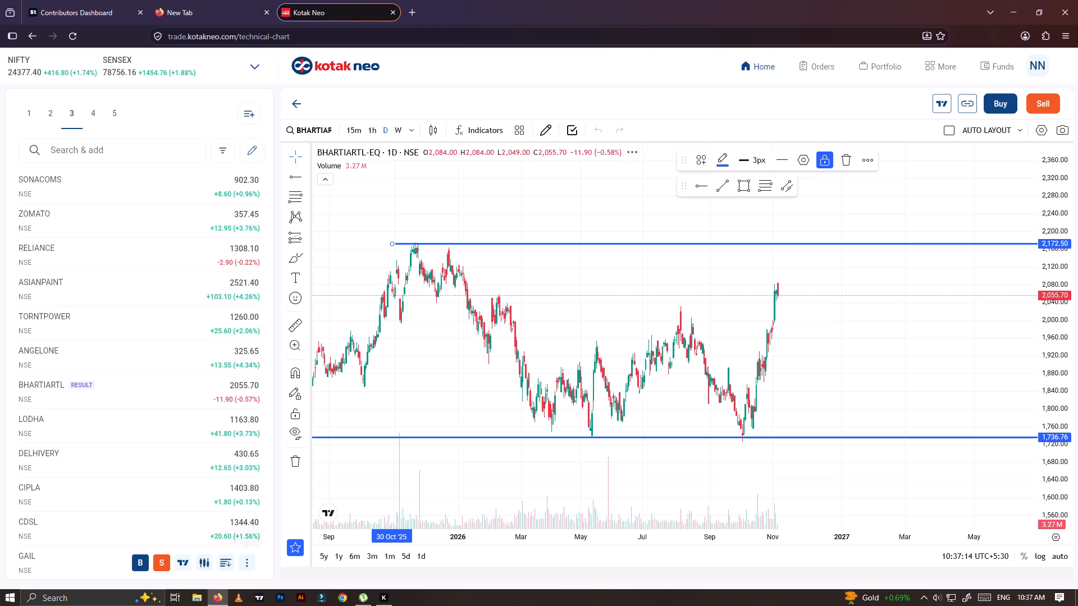
pyautogui.click(399, 132)
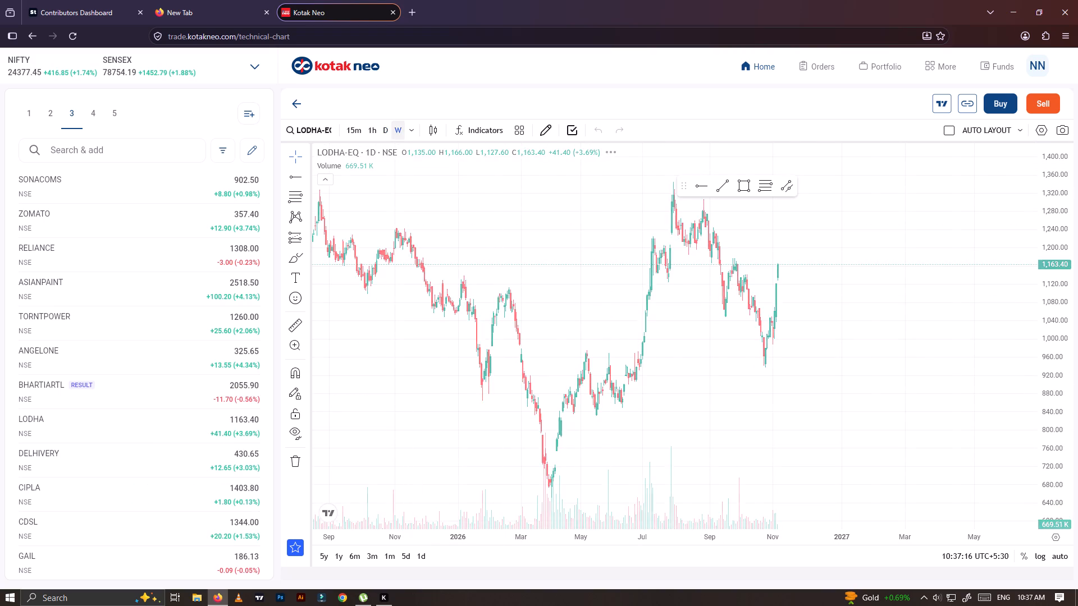
pyautogui.moveTo(1049, 226); pyautogui.dragTo(1061, 380)
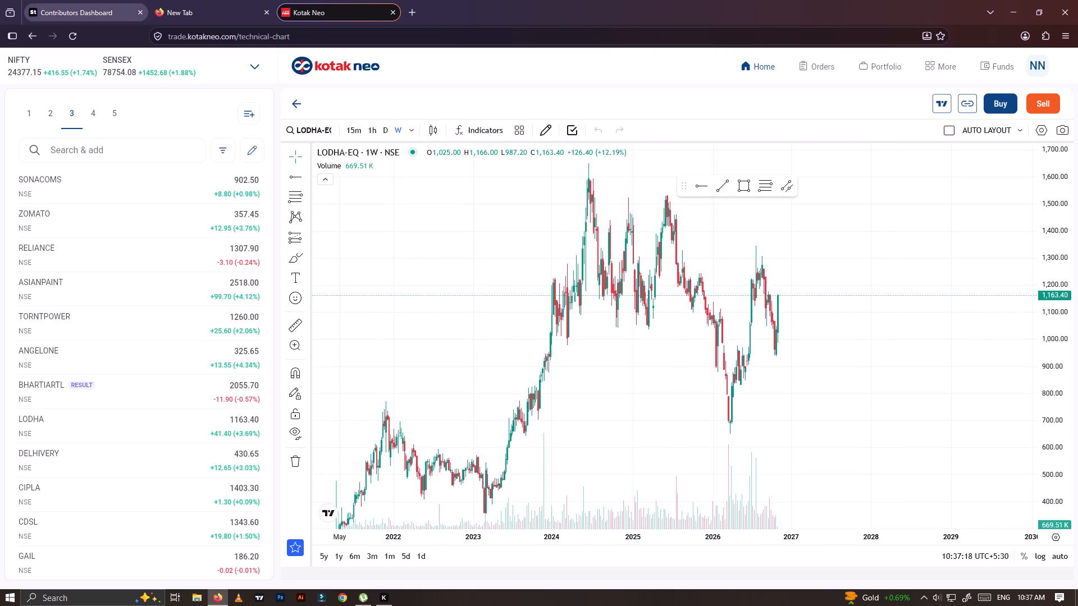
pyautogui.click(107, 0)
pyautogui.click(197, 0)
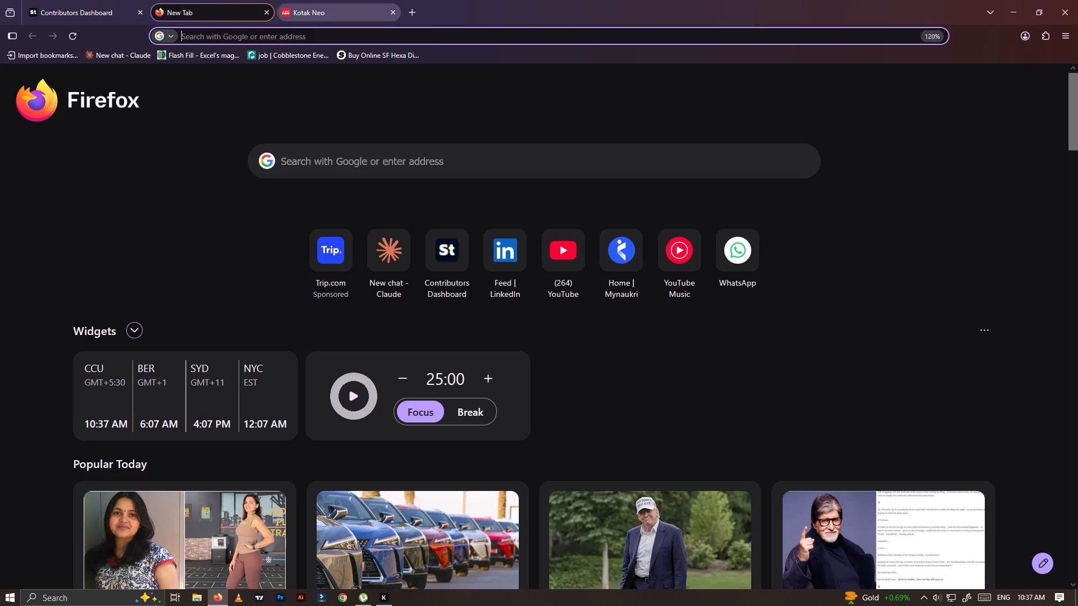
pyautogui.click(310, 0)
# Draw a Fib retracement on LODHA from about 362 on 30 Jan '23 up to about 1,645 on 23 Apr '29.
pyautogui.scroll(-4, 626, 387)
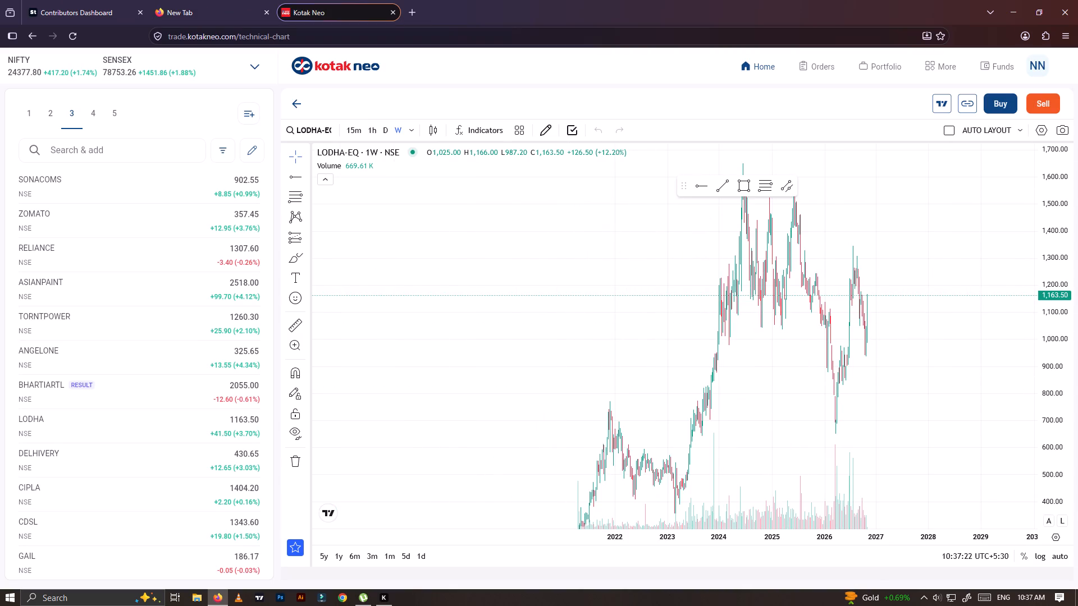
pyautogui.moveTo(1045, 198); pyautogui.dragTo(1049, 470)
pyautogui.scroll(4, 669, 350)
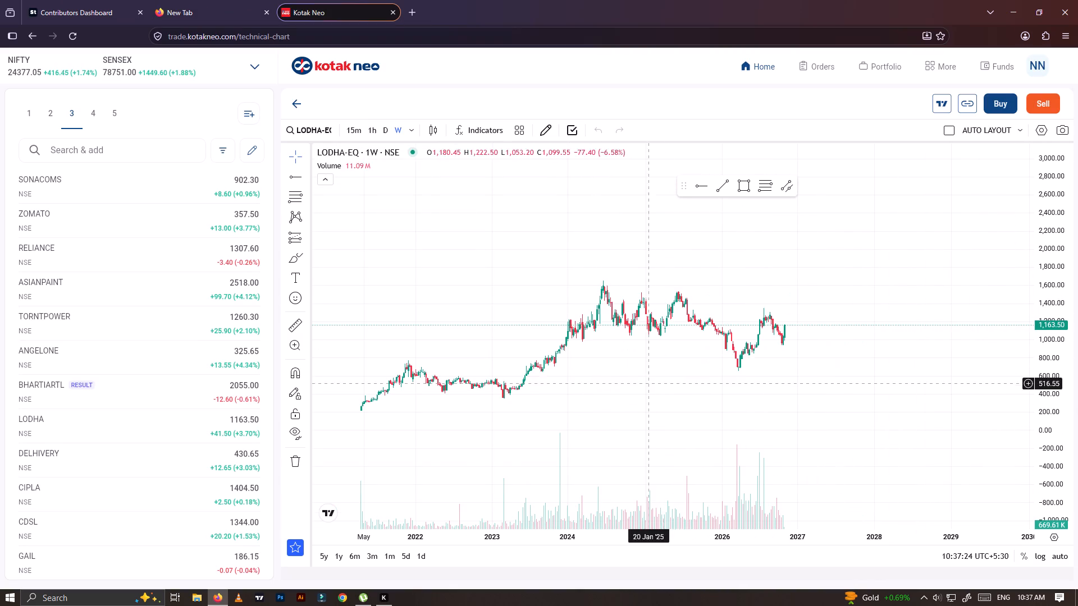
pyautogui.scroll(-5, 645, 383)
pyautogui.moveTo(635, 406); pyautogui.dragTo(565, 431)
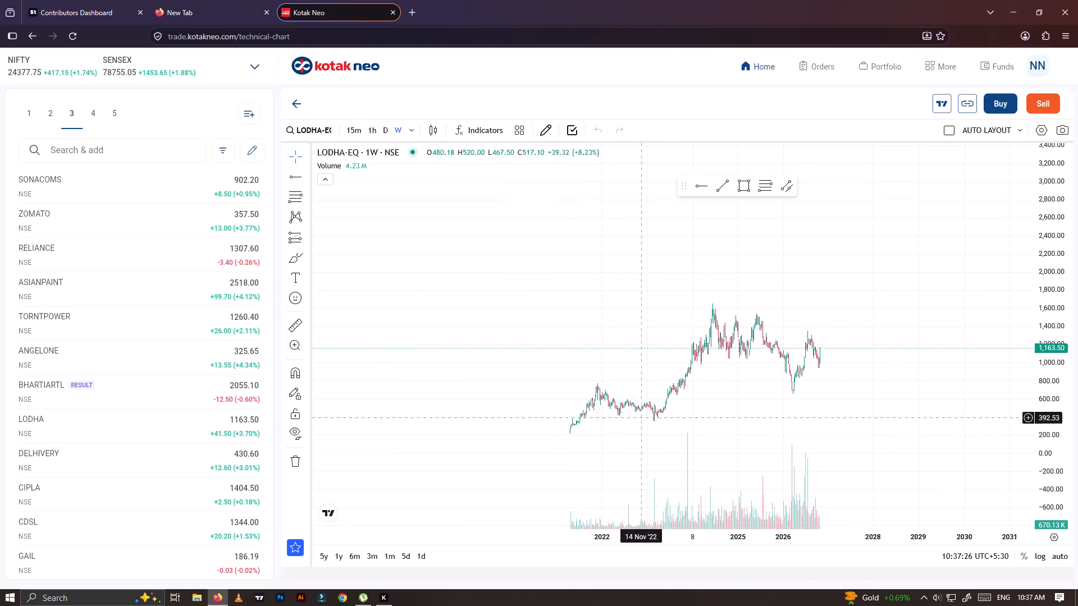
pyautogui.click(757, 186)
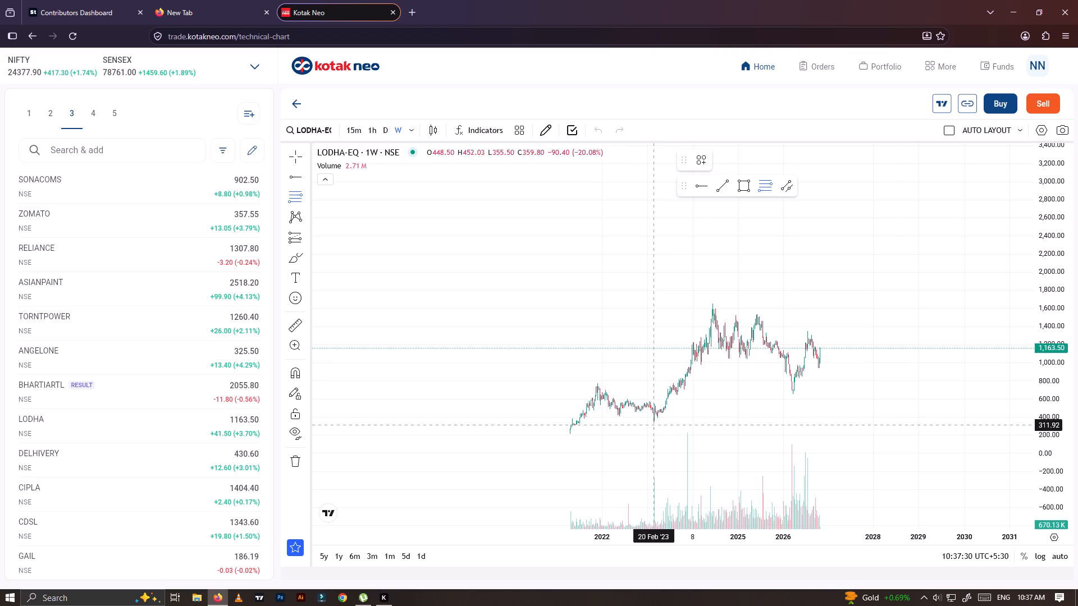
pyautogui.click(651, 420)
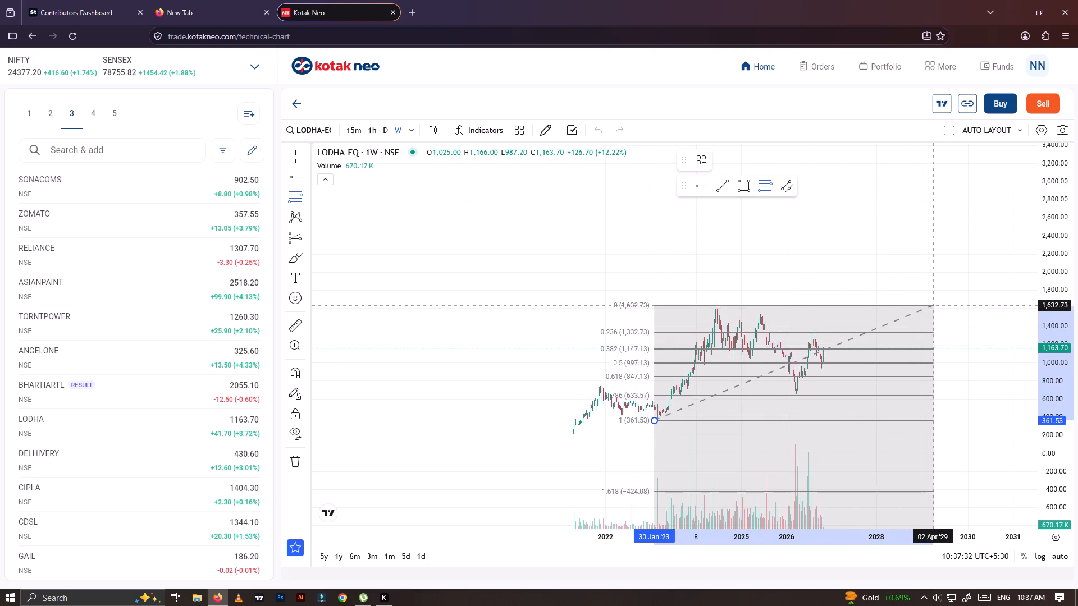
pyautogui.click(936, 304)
# Examine LODHA's price action against the Fib retracement levels on the weekly and 1 day intervals.
pyautogui.moveTo(1056, 452); pyautogui.dragTo(1021, 337)
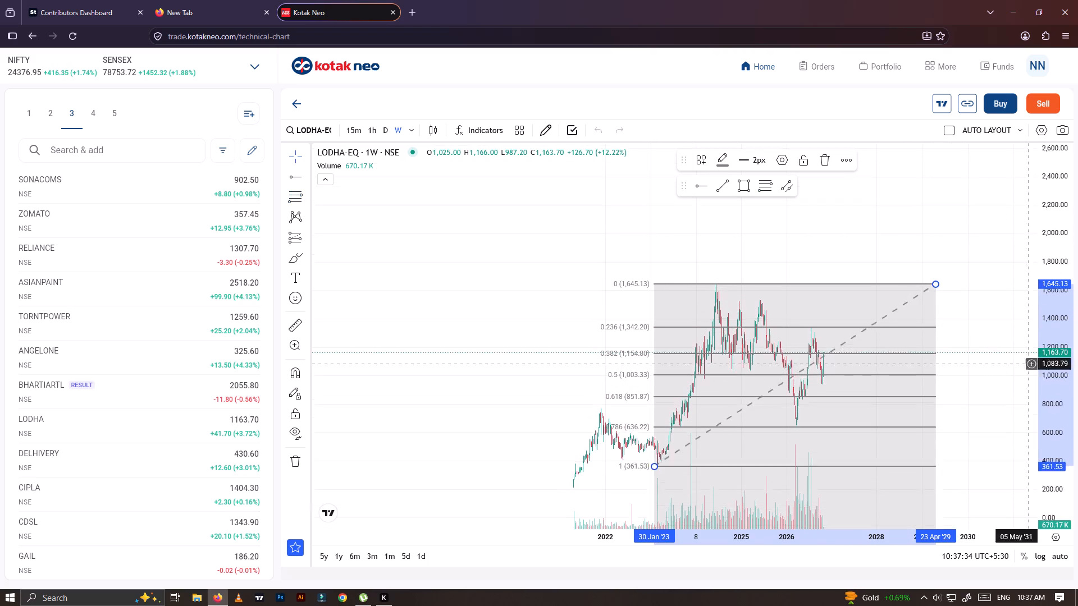
pyautogui.moveTo(1021, 337); pyautogui.dragTo(1018, 318)
pyautogui.scroll(5, 849, 374)
pyautogui.moveTo(672, 234); pyautogui.dragTo(680, 192)
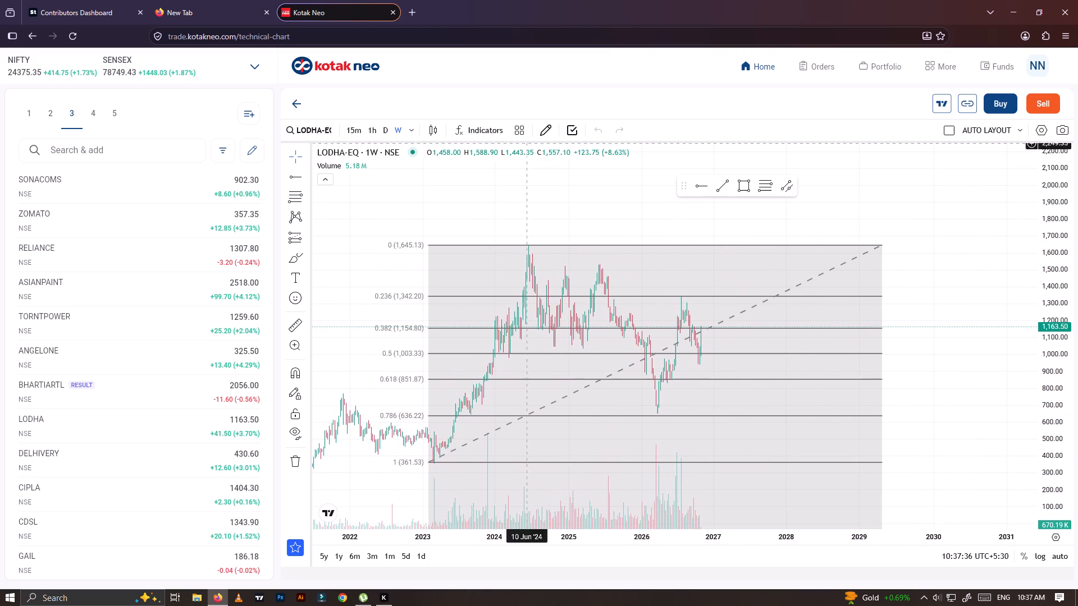
pyautogui.click(380, 134)
pyautogui.scroll(-6, 586, 384)
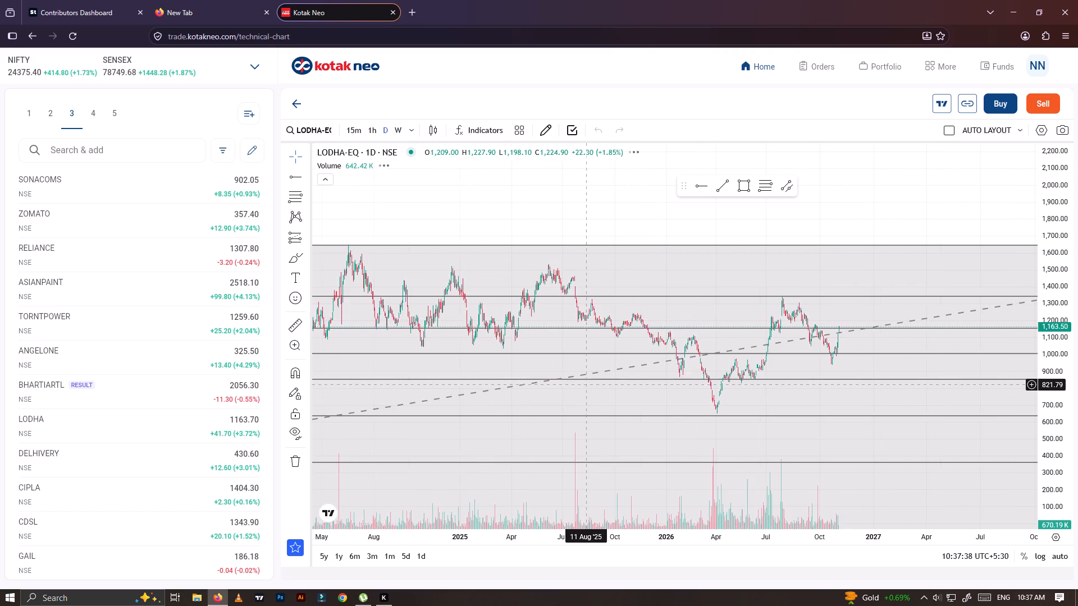
pyautogui.scroll(-6, 587, 384)
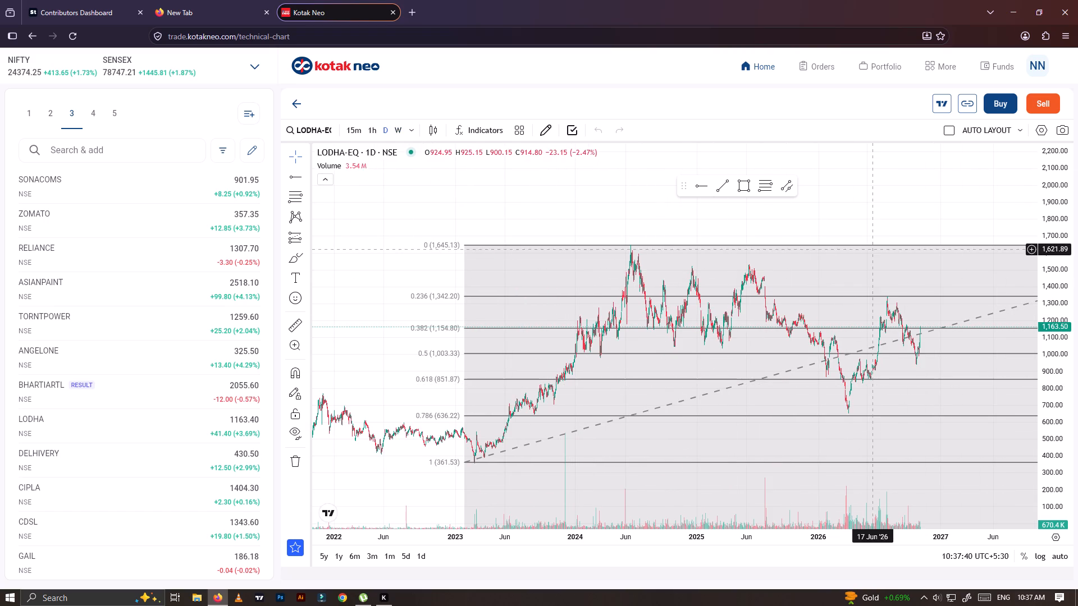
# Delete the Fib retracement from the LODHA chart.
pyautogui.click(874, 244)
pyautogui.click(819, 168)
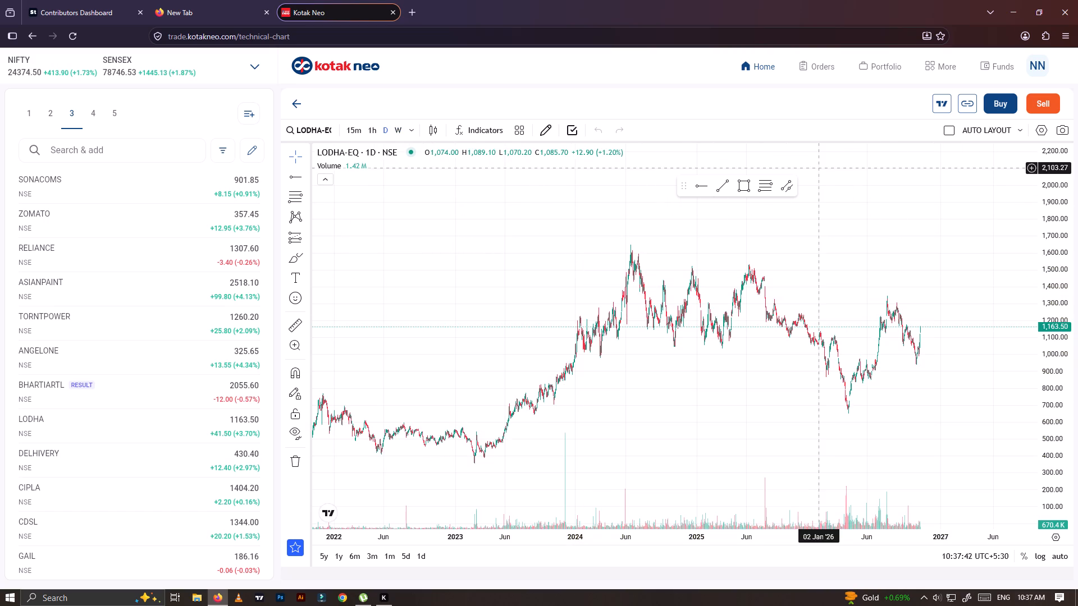
# On LODHA's weekly interval, draw a falling trend line from about 1,648 on 10 Jun '24 to about 1,124 on 19 Jun '28.
pyautogui.click(398, 134)
pyautogui.scroll(14, 836, 355)
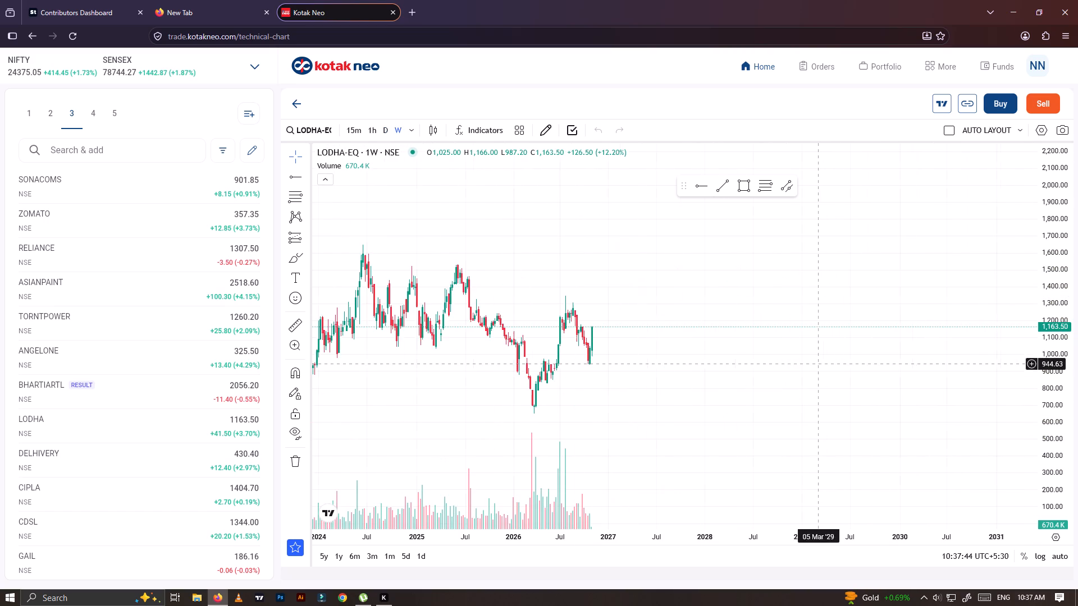
pyautogui.moveTo(661, 306); pyautogui.dragTo(800, 296)
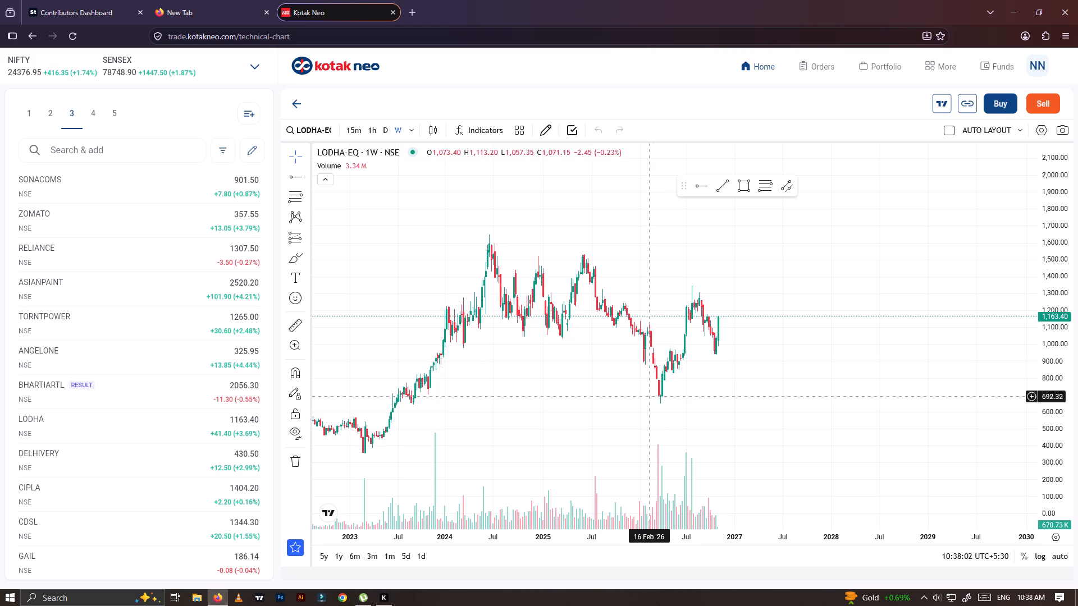
pyautogui.click(730, 182)
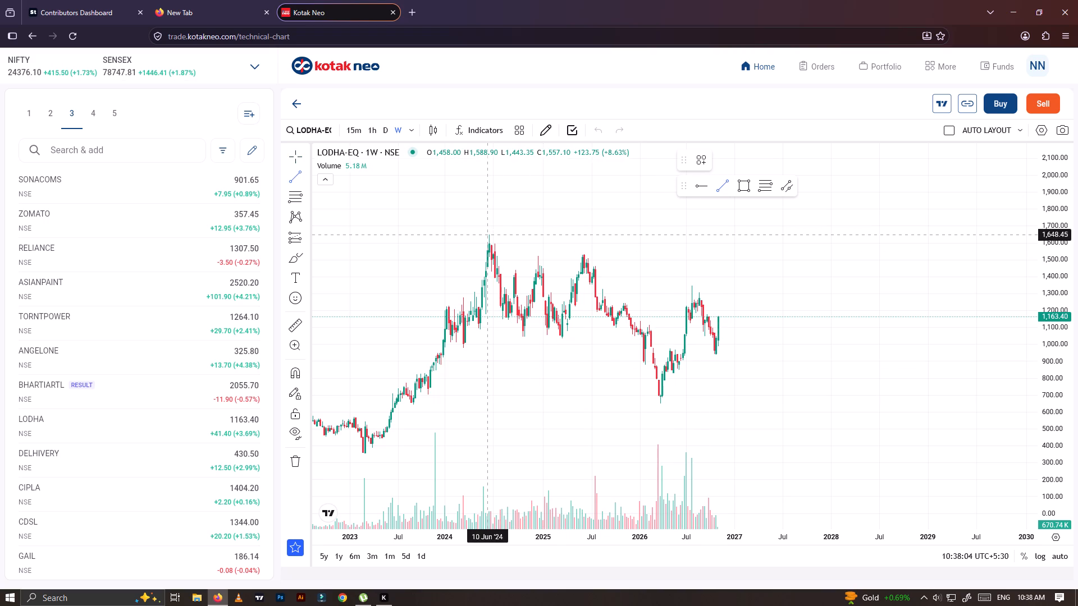
pyautogui.click(488, 235)
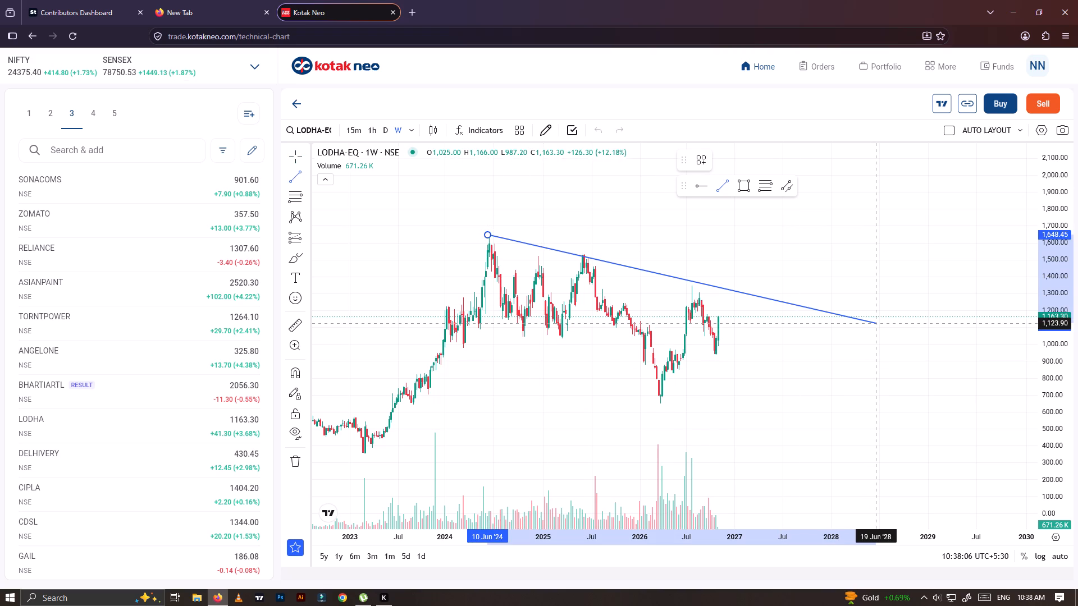
pyautogui.click(875, 323)
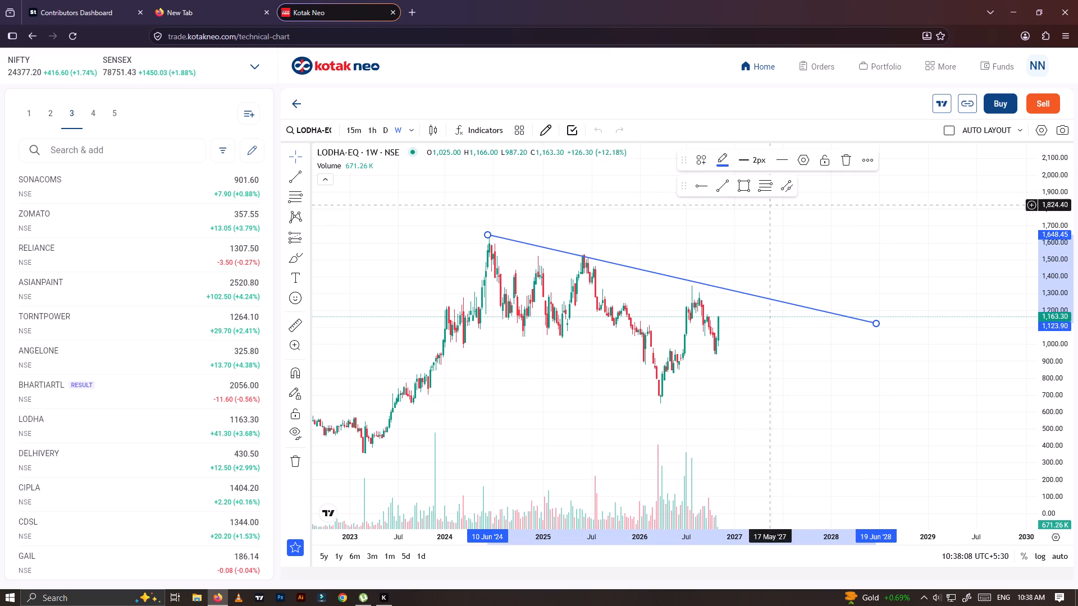
# Draw a rising trend line under LODHA's lows from about 354 on 27 Feb '23 to about 945 on 04 Sep '28.
pyautogui.click(728, 186)
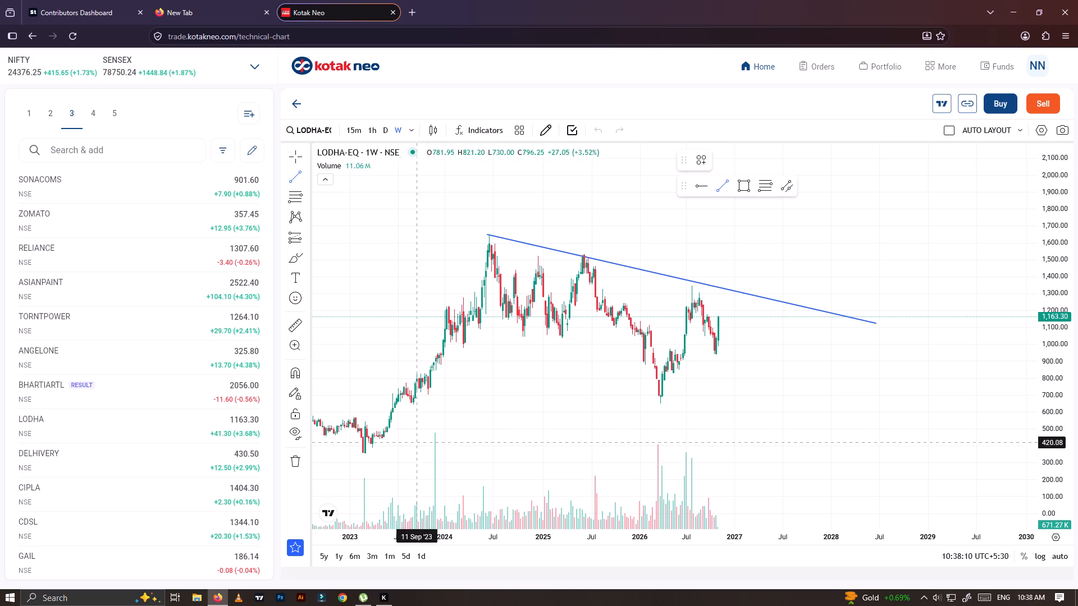
pyautogui.click(365, 453)
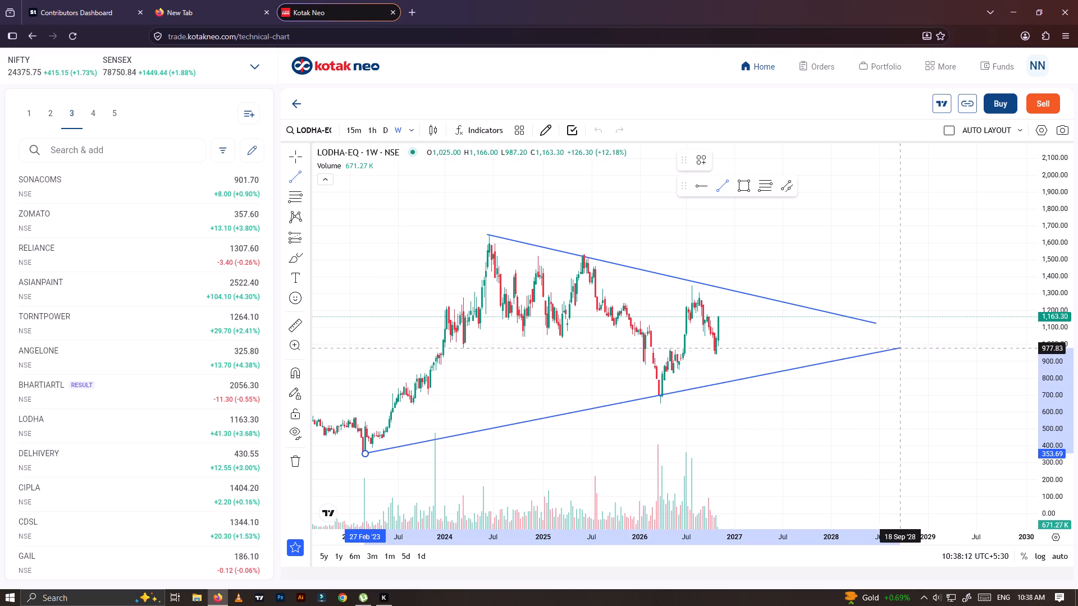
pyautogui.click(896, 353)
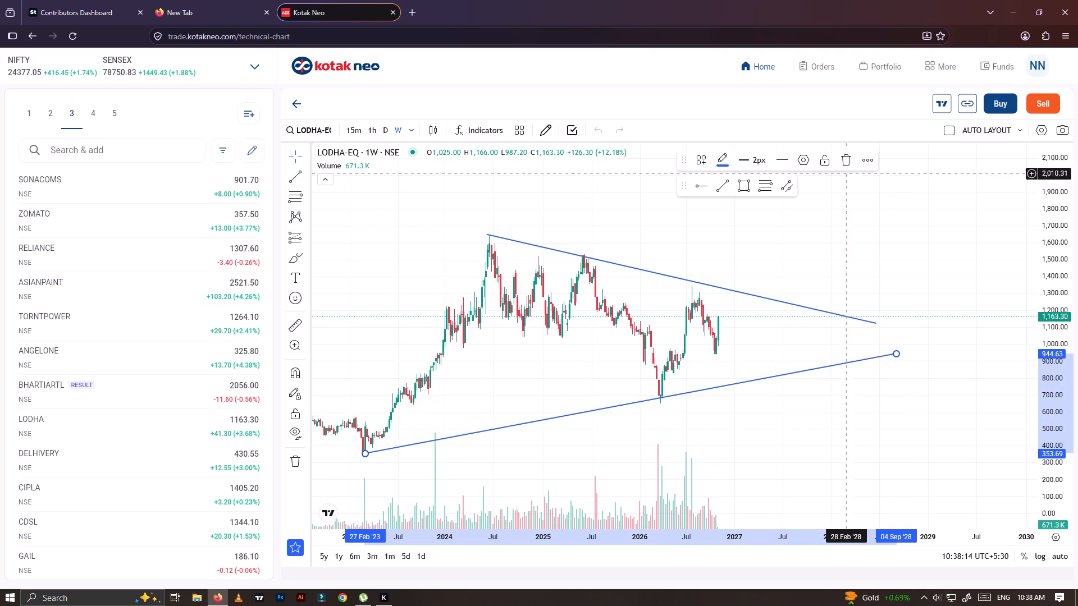
# Delete both the rising and the falling trend line from the LODHA chart.
pyautogui.click(842, 162)
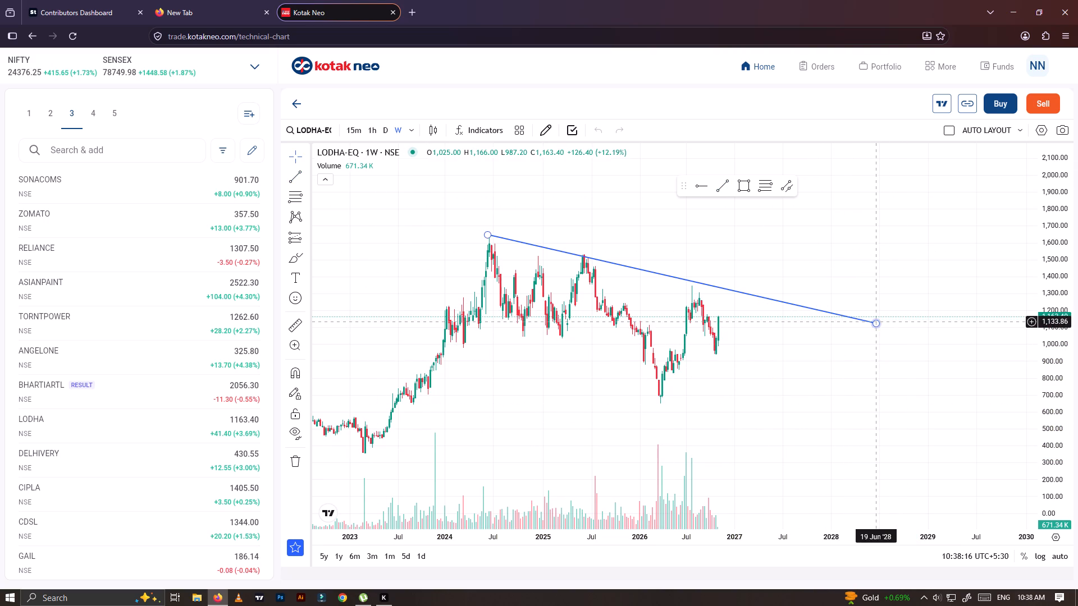
pyautogui.moveTo(877, 323); pyautogui.dragTo(892, 329)
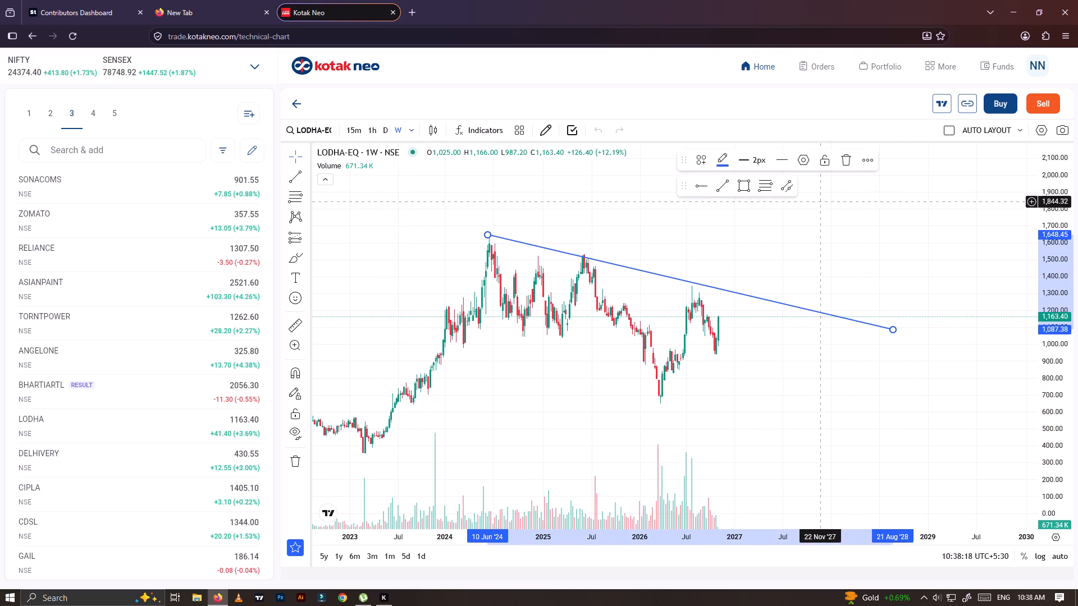
pyautogui.click(840, 164)
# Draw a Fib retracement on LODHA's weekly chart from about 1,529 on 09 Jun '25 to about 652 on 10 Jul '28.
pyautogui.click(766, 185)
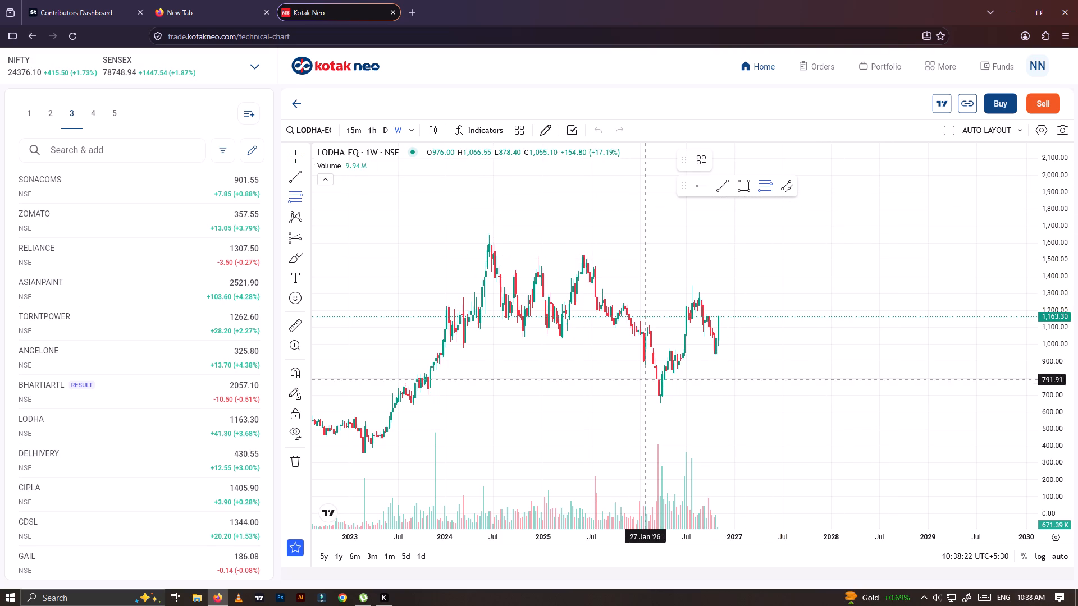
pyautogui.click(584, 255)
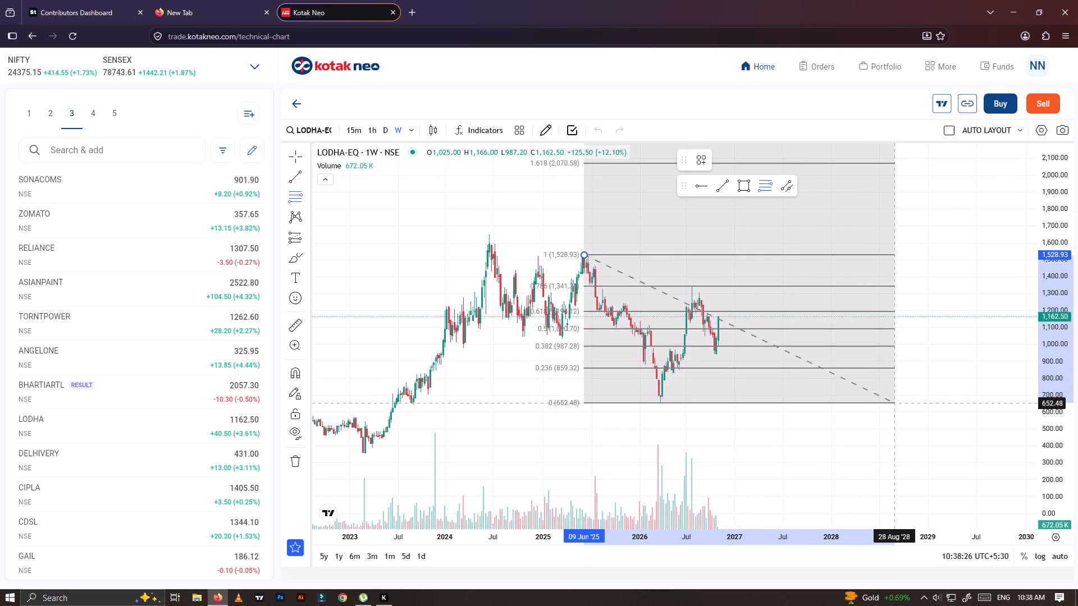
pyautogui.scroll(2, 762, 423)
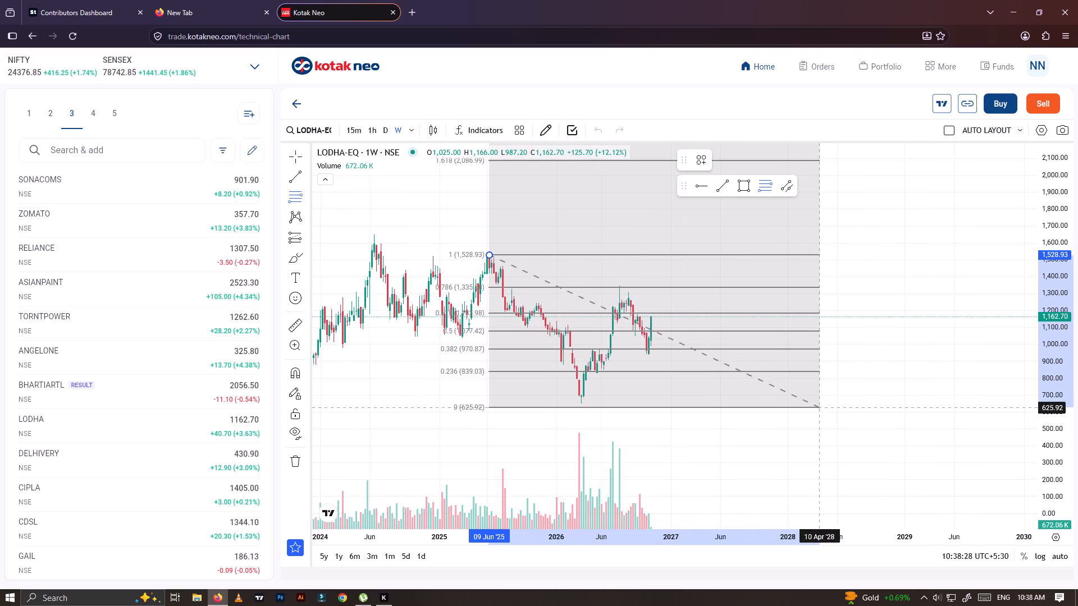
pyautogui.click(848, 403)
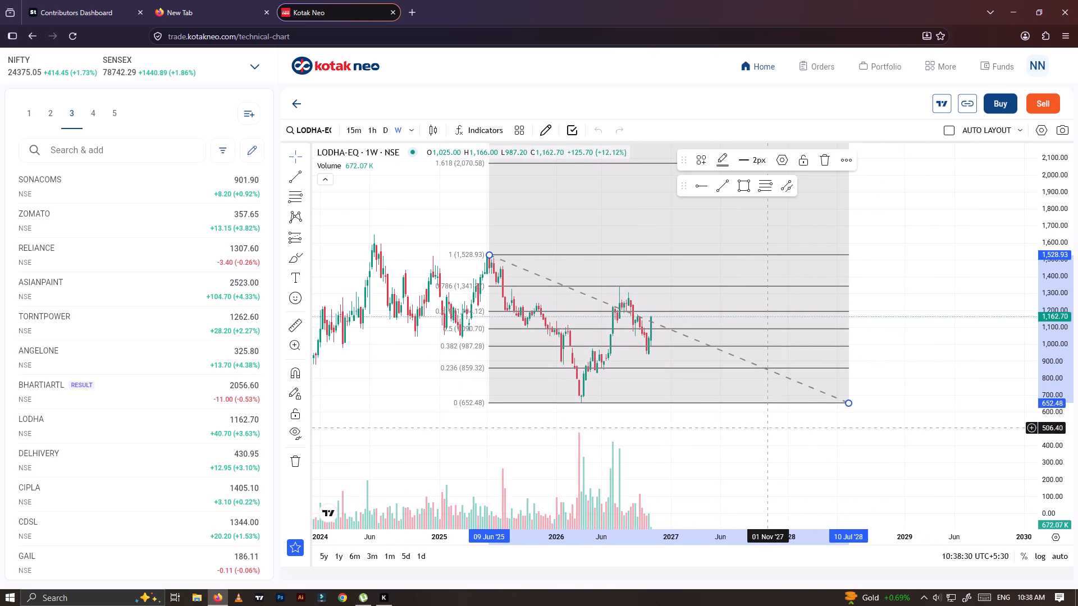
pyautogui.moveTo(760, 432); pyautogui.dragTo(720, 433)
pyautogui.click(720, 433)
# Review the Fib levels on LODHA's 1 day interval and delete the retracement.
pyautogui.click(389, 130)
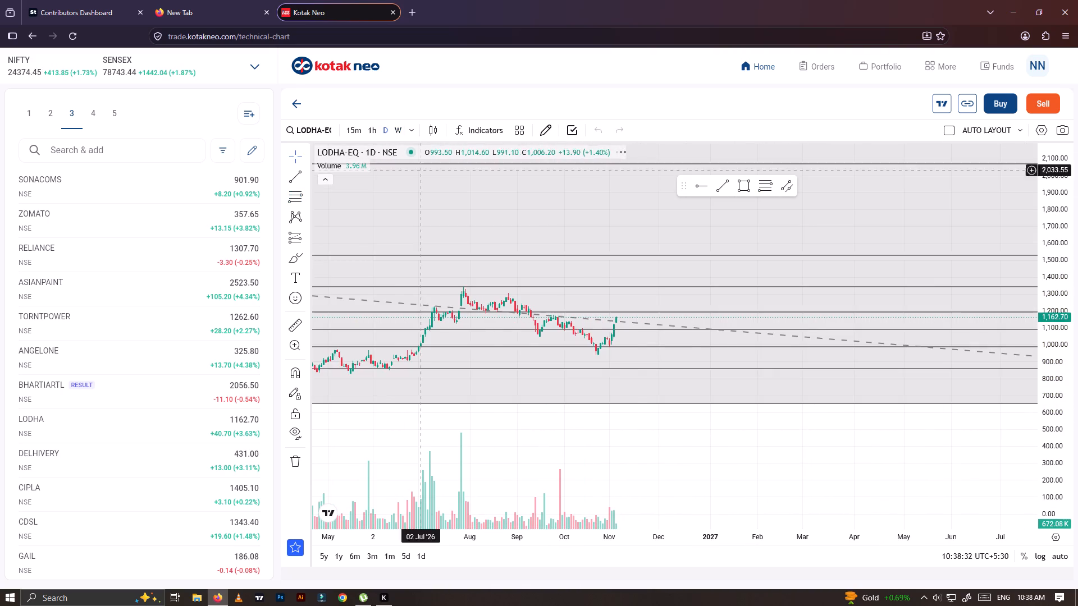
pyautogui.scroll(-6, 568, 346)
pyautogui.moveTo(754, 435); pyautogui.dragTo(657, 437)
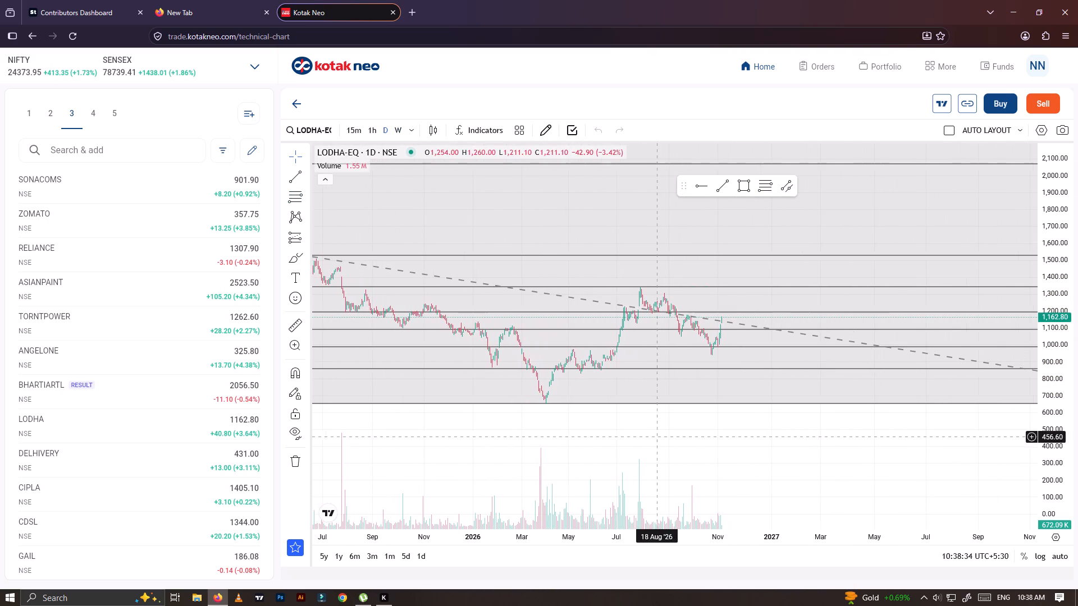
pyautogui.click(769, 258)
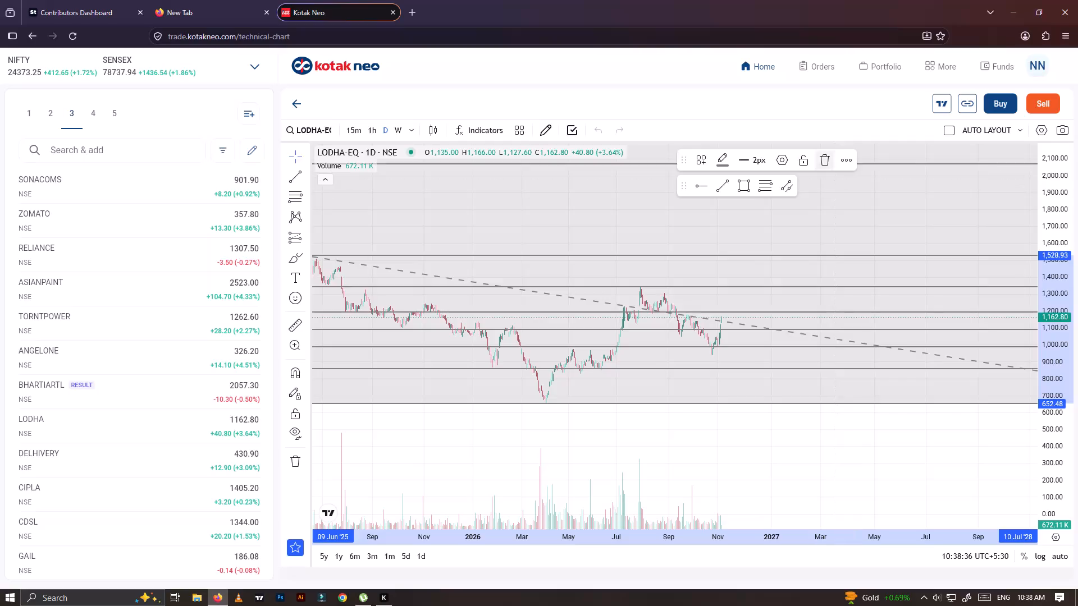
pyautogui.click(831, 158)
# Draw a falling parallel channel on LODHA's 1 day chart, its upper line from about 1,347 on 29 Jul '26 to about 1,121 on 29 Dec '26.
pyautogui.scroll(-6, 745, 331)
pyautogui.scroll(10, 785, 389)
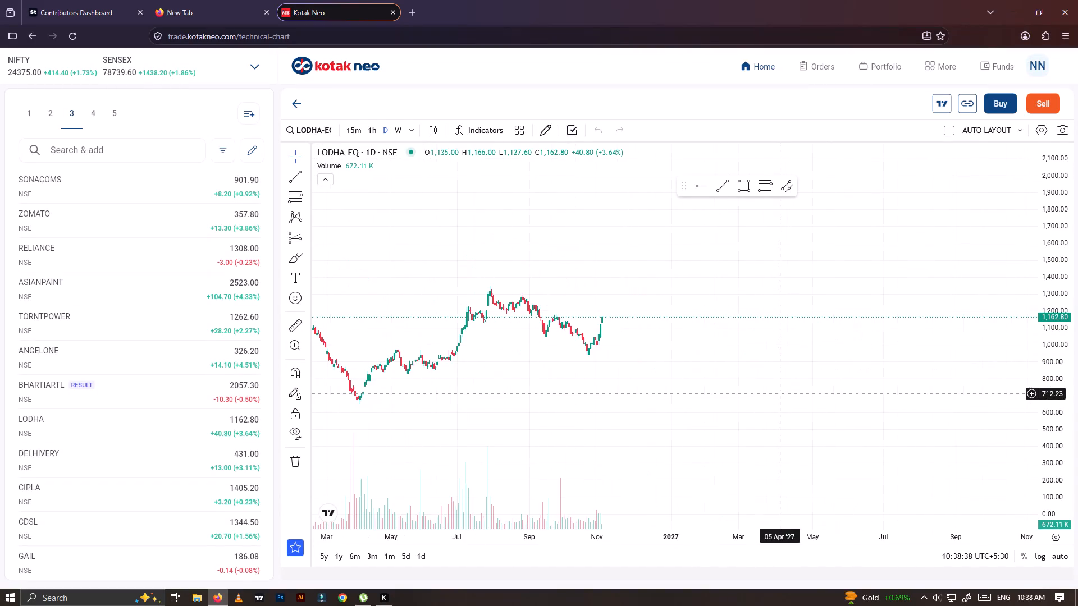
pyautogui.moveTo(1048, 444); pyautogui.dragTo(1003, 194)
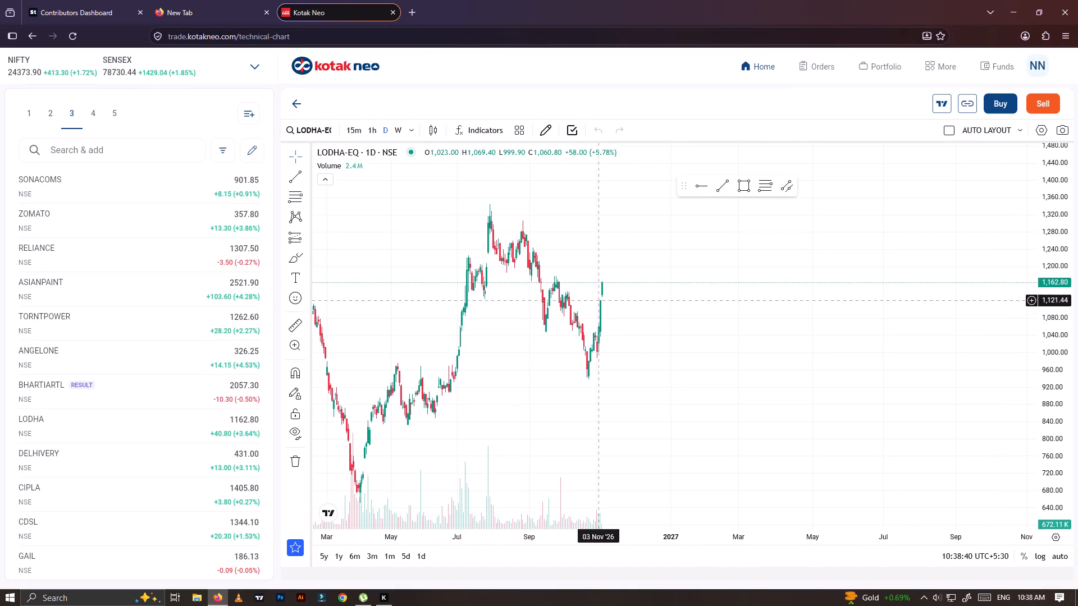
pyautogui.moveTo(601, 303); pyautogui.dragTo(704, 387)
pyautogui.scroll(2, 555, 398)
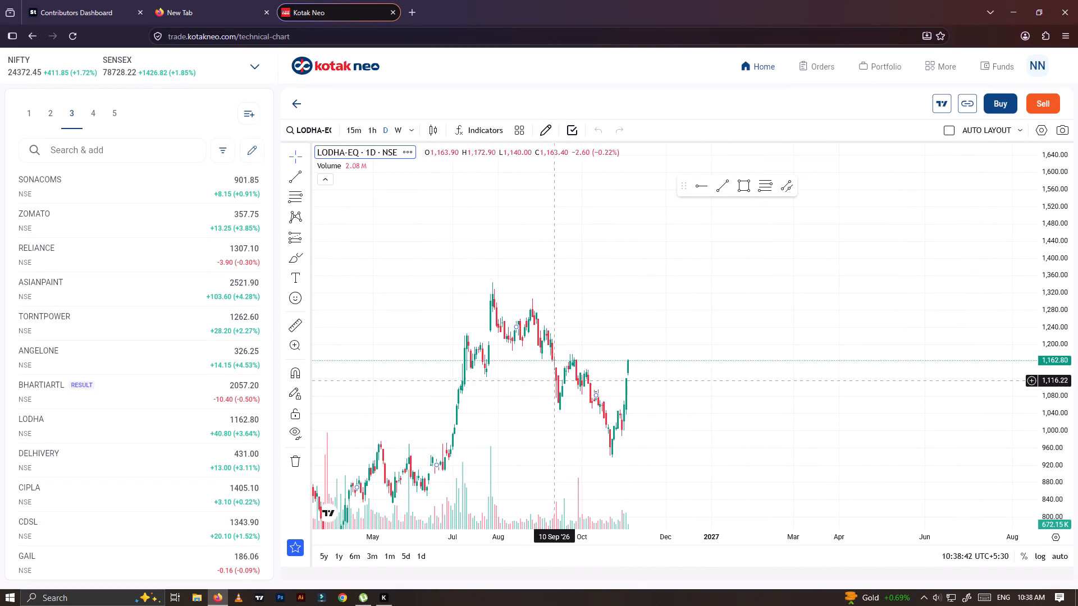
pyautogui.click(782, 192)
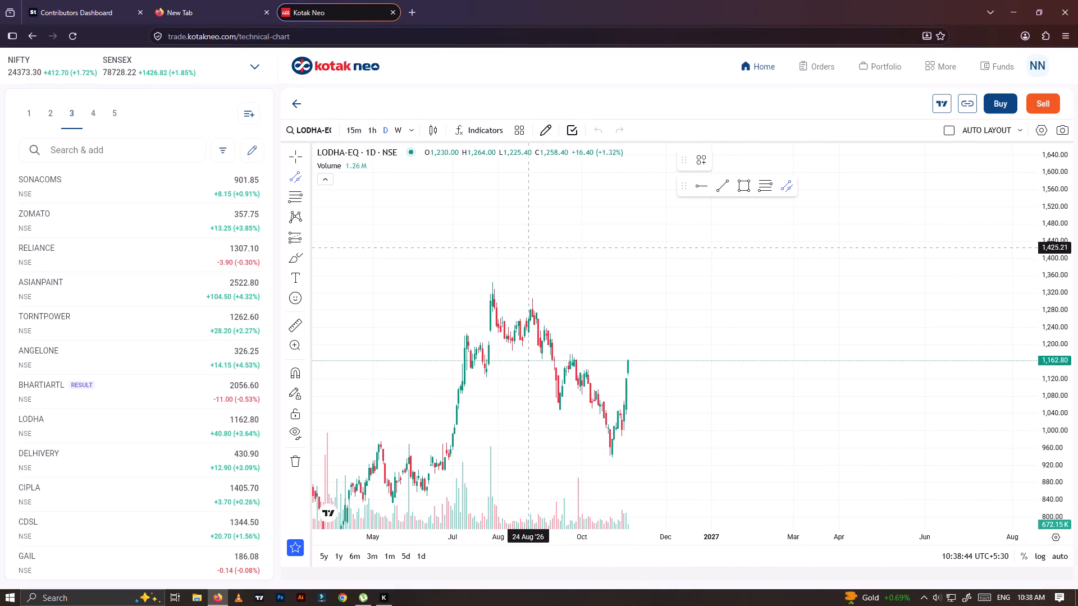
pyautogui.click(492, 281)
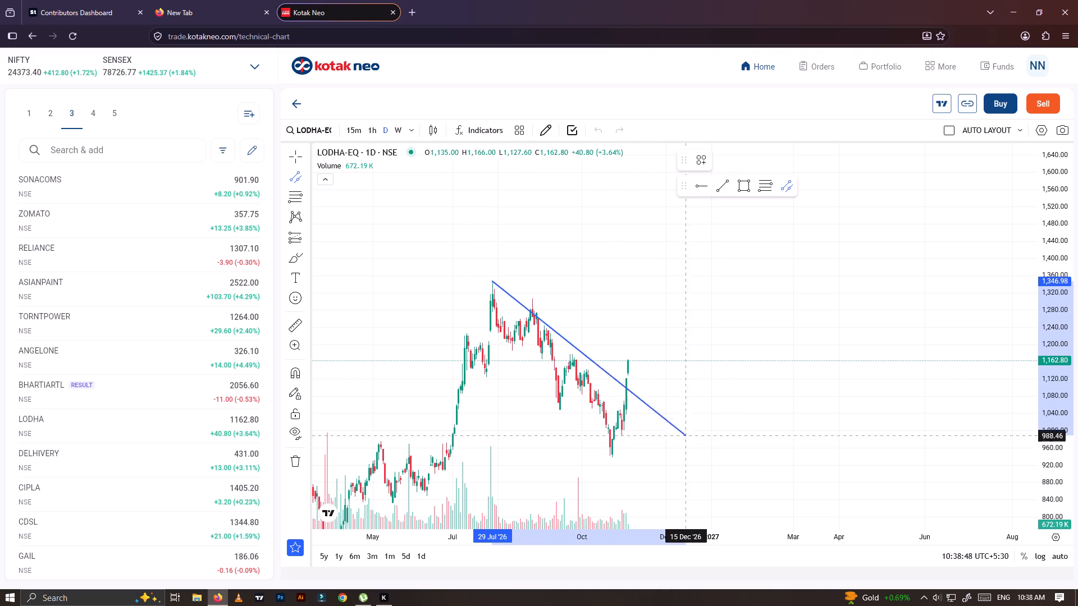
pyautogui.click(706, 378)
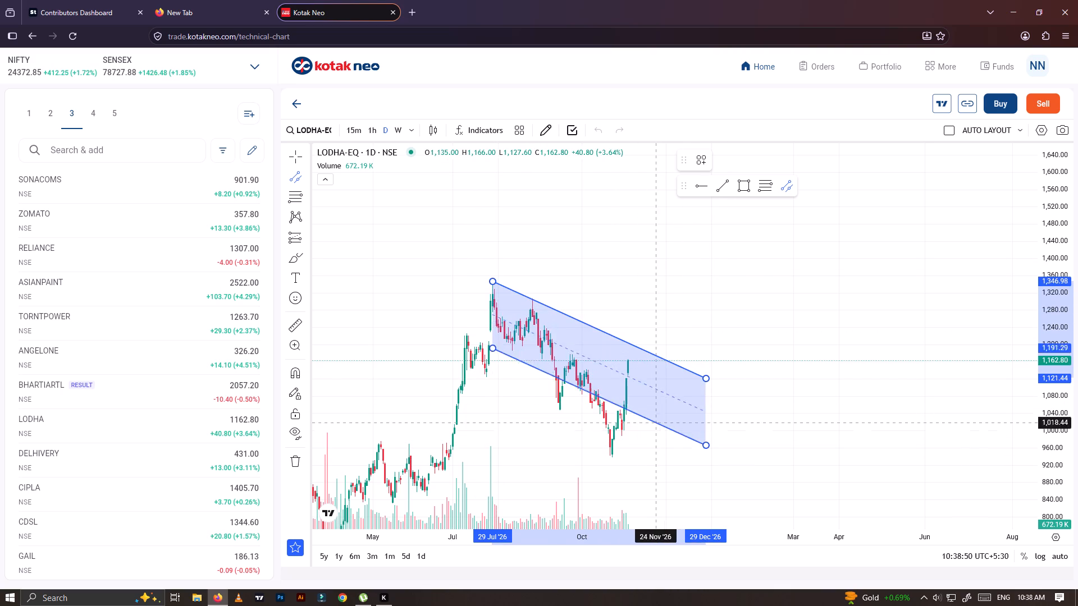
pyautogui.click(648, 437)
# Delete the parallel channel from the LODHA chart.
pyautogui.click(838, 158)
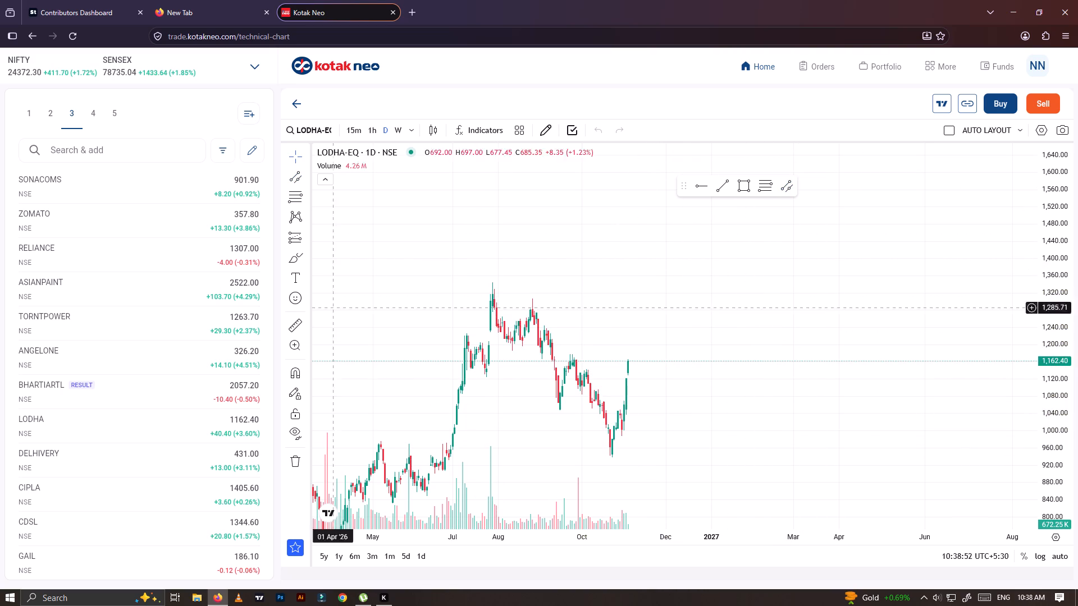
# Open the technical chart of ANGELONE from the watchlist to view its marked levels.
pyautogui.click(204, 357)
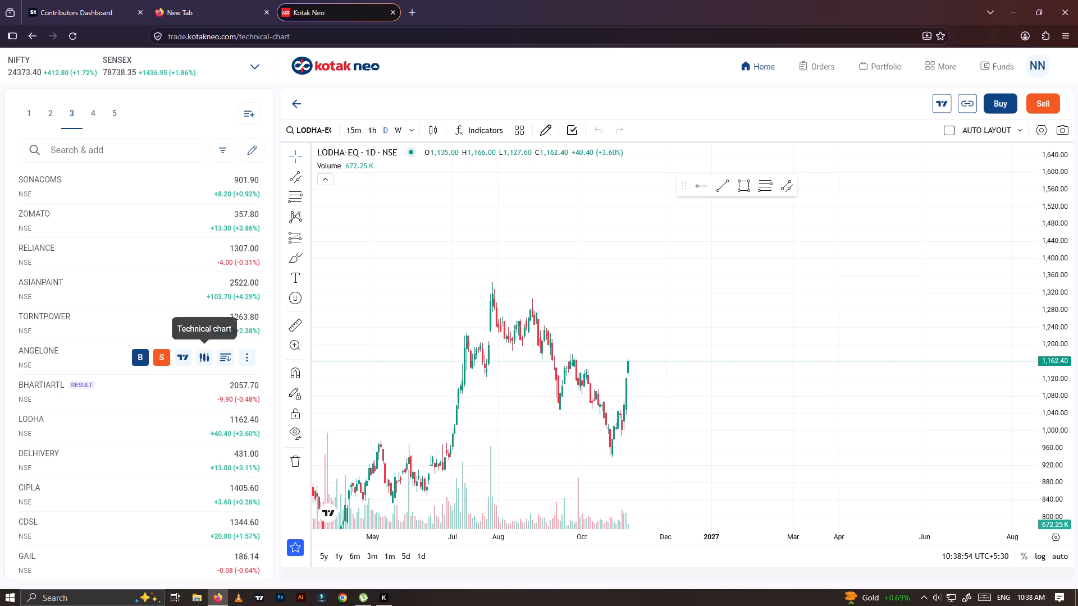
pyautogui.scroll(-2, 212, 410)
# Open DELHIVERY's technical chart from the watchlist and set it to the weekly interval.
pyautogui.click(202, 457)
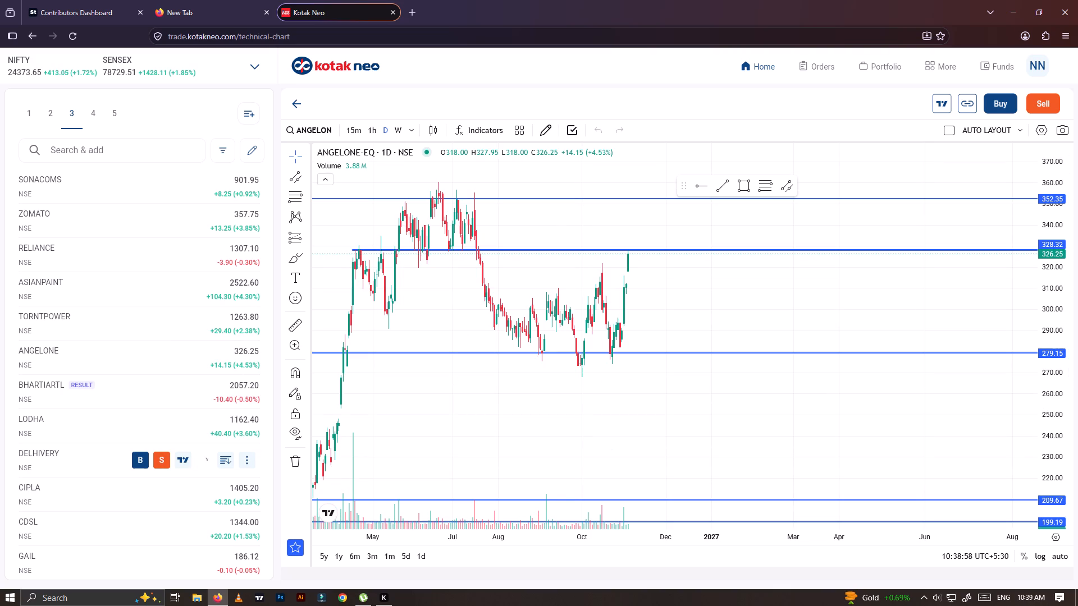
pyautogui.scroll(-5, 580, 447)
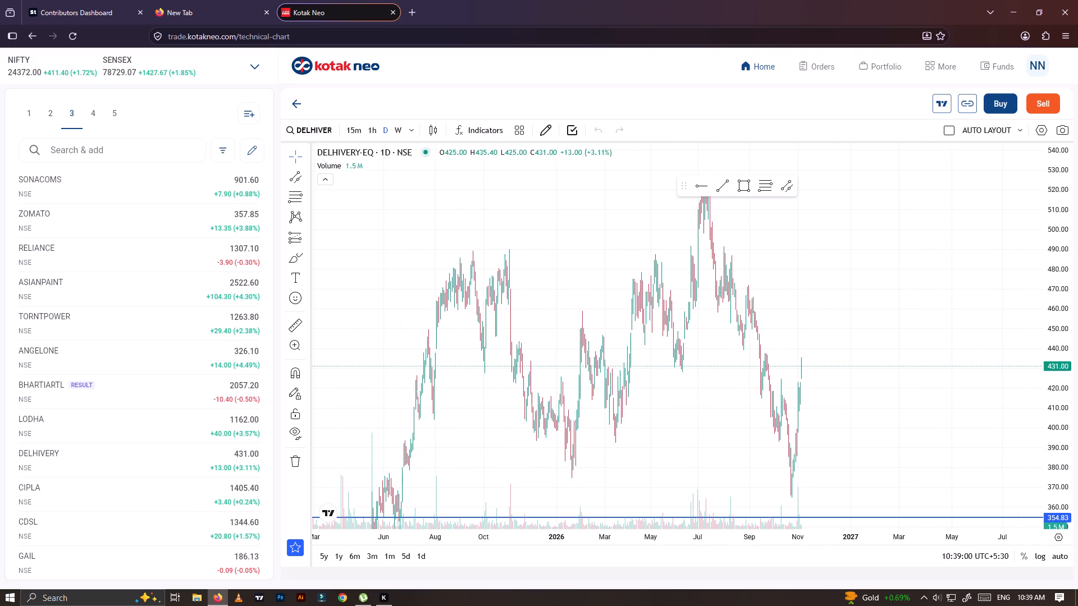
pyautogui.click(400, 133)
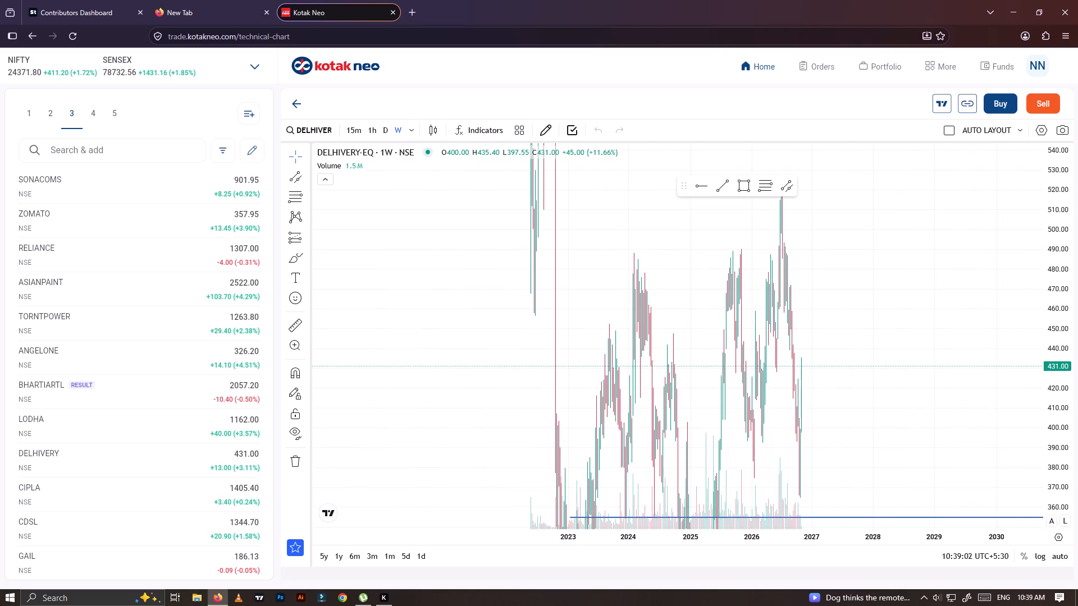
# Delete the locked horizontal ray at 354.83 from the DELHIVERY chart, agreeing to remove locked drawings.
pyautogui.moveTo(1054, 205); pyautogui.dragTo(1015, 488)
pyautogui.scroll(5, 692, 400)
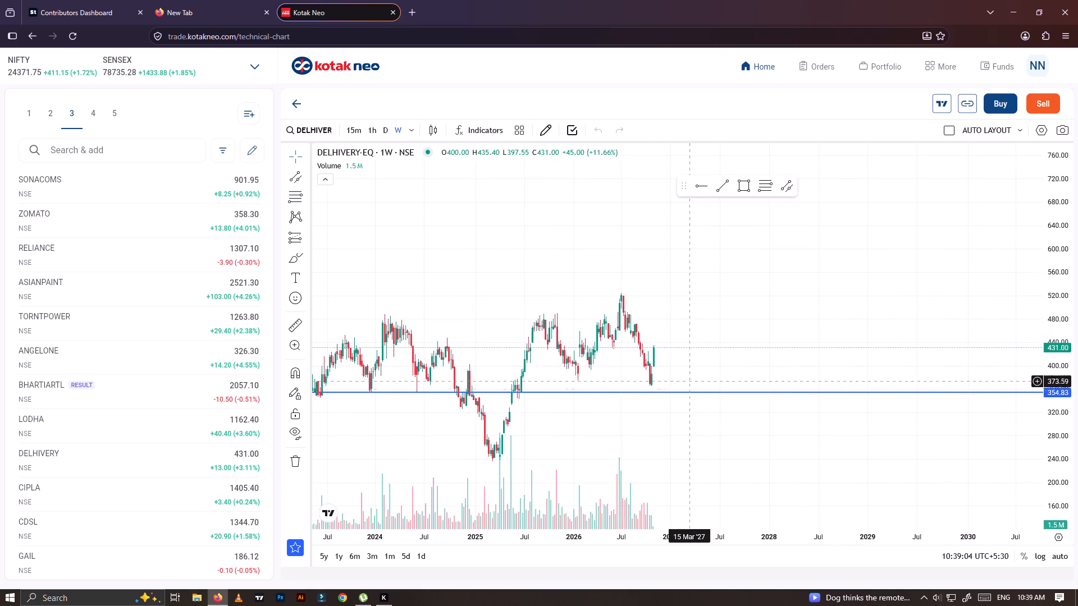
pyautogui.click(691, 391)
pyautogui.click(847, 163)
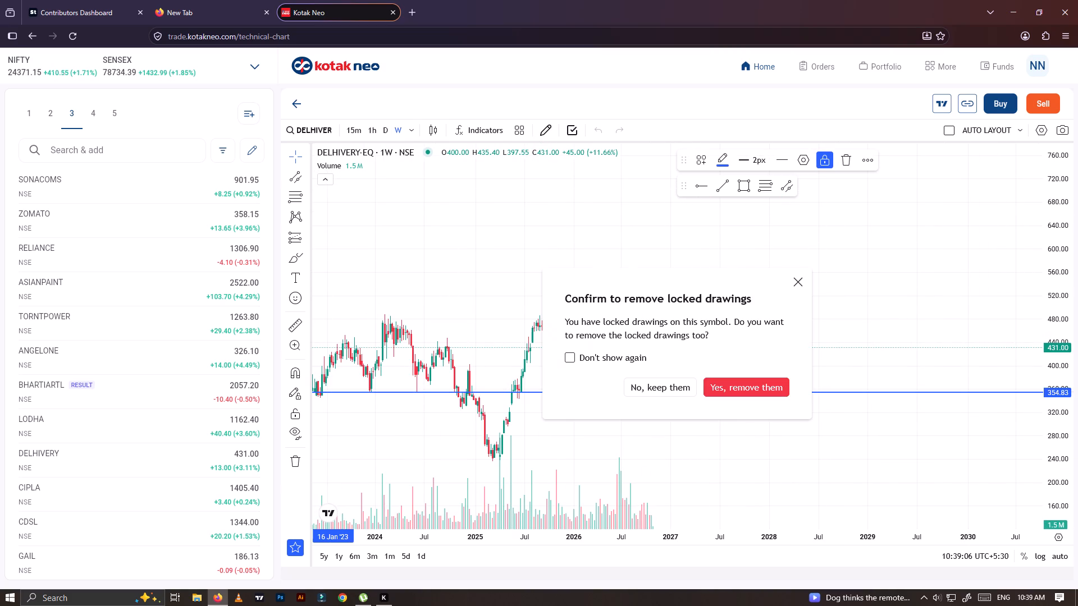
pyautogui.click(741, 387)
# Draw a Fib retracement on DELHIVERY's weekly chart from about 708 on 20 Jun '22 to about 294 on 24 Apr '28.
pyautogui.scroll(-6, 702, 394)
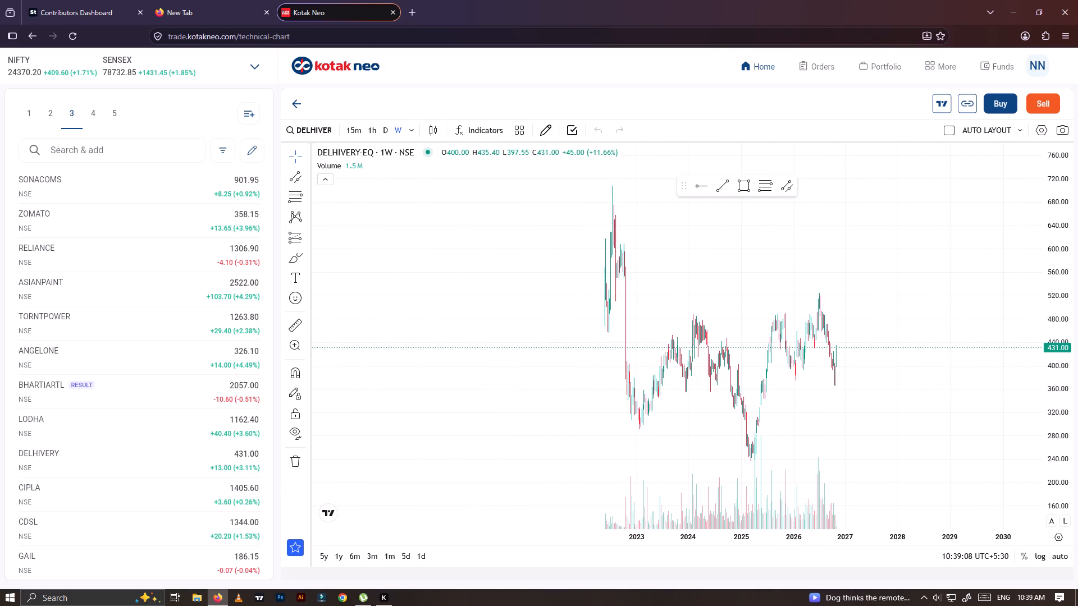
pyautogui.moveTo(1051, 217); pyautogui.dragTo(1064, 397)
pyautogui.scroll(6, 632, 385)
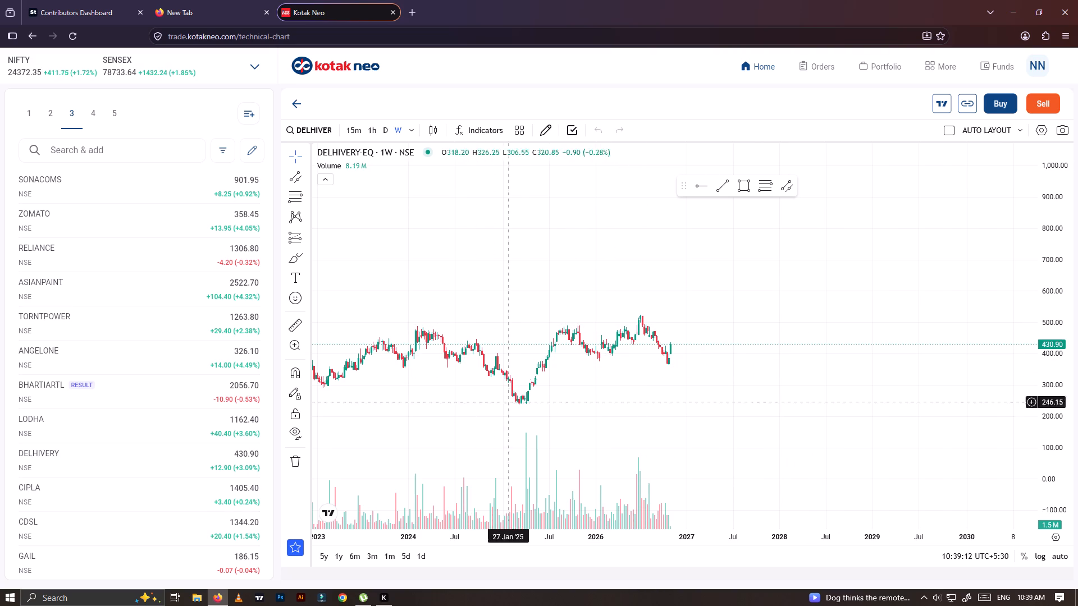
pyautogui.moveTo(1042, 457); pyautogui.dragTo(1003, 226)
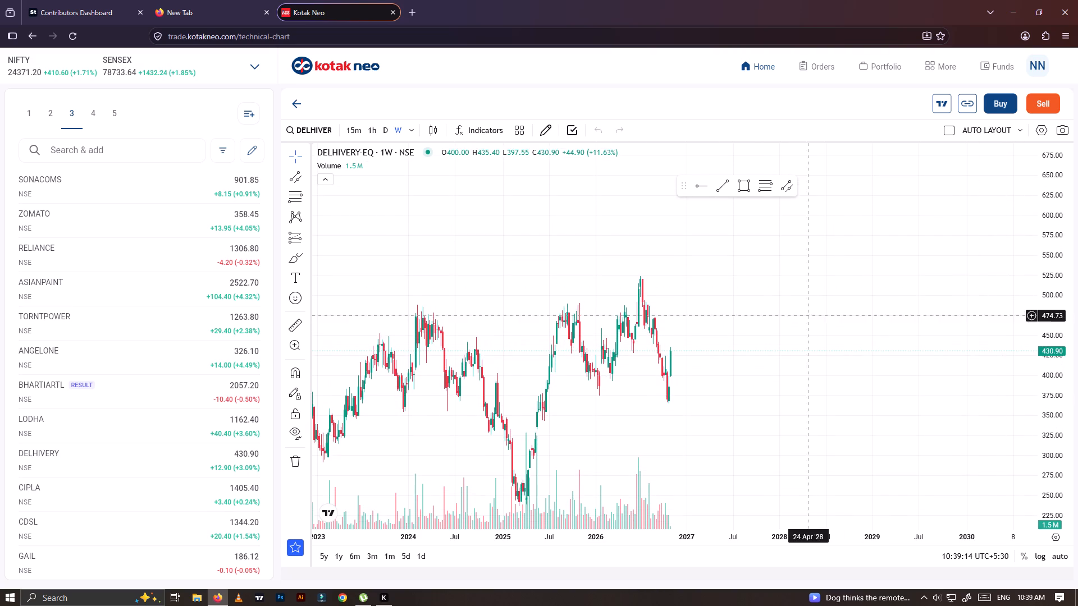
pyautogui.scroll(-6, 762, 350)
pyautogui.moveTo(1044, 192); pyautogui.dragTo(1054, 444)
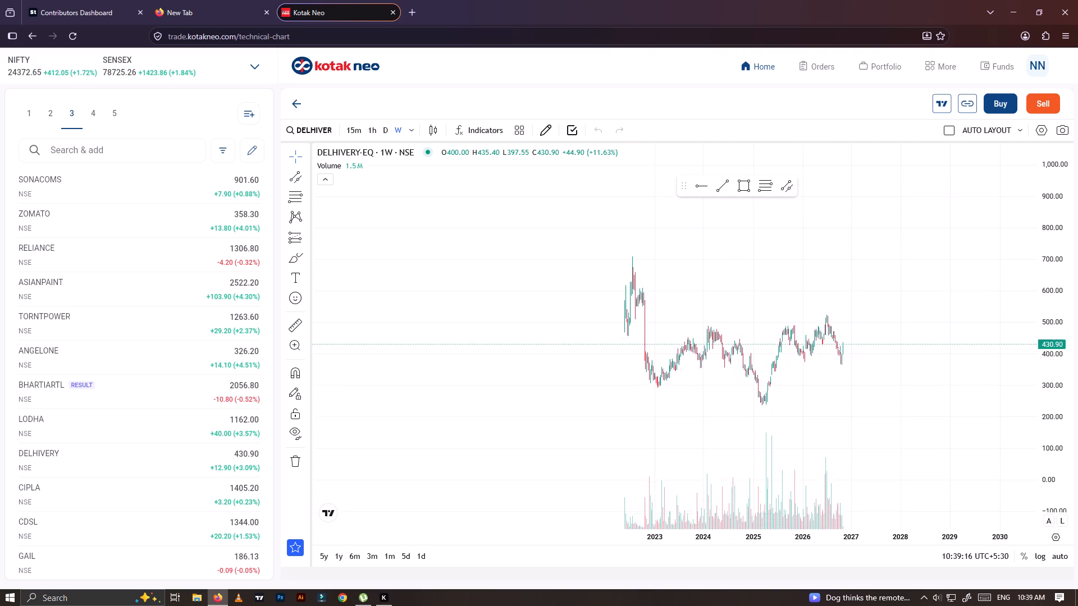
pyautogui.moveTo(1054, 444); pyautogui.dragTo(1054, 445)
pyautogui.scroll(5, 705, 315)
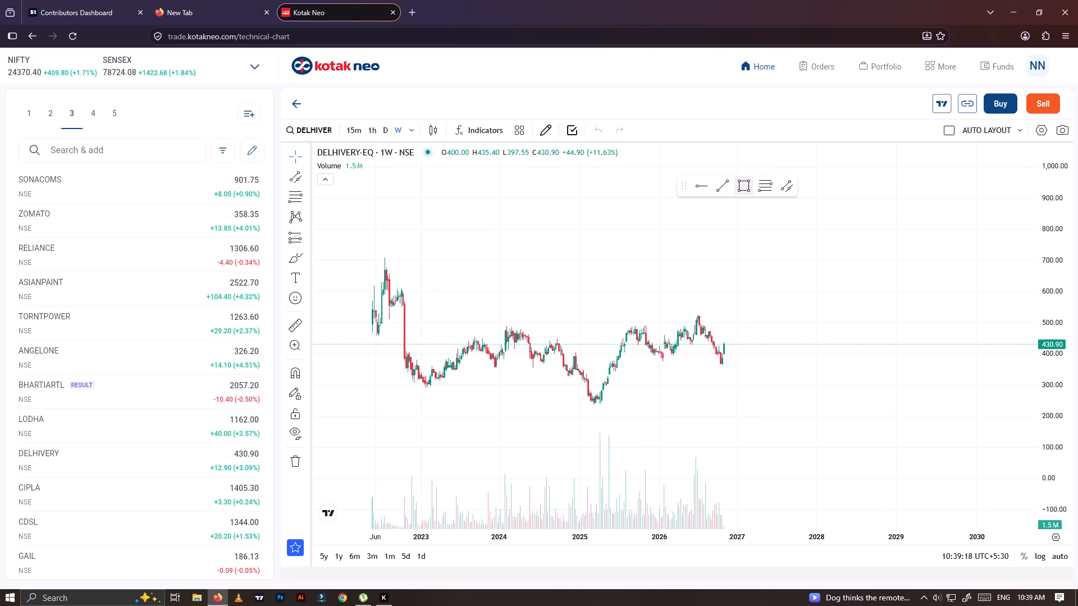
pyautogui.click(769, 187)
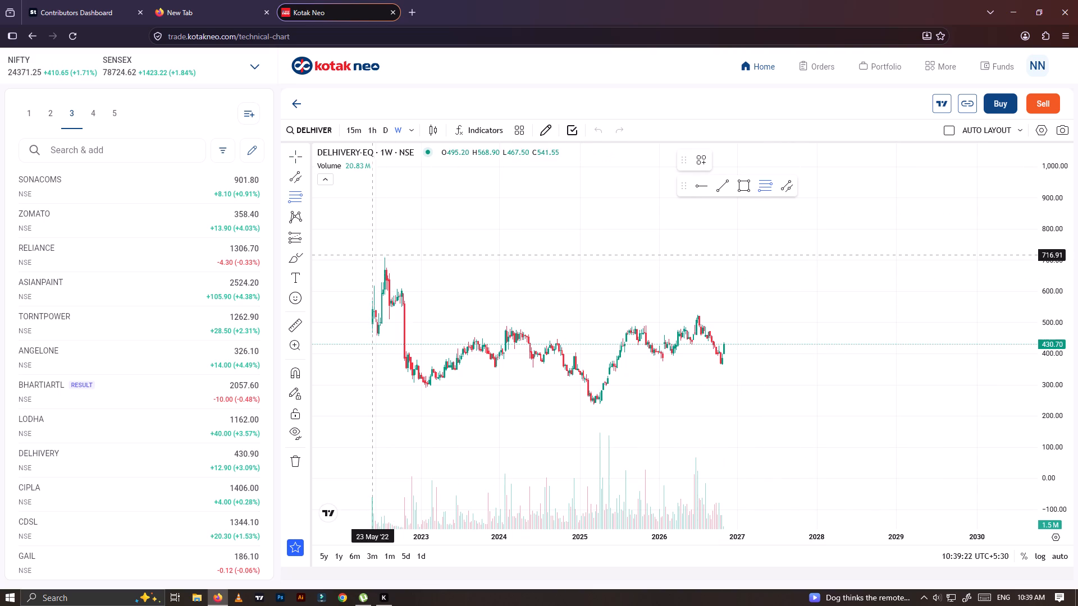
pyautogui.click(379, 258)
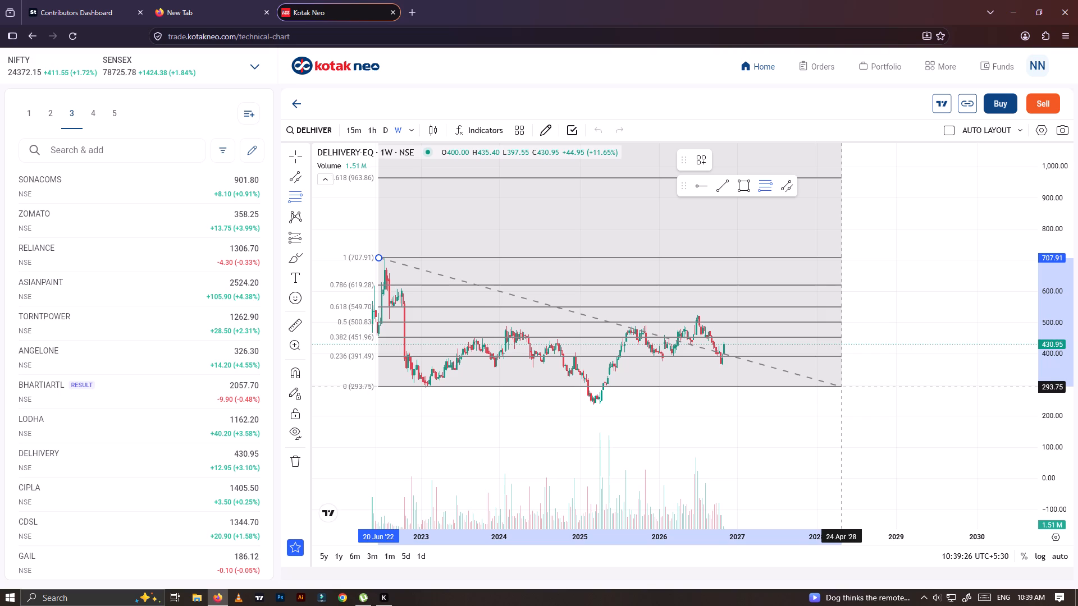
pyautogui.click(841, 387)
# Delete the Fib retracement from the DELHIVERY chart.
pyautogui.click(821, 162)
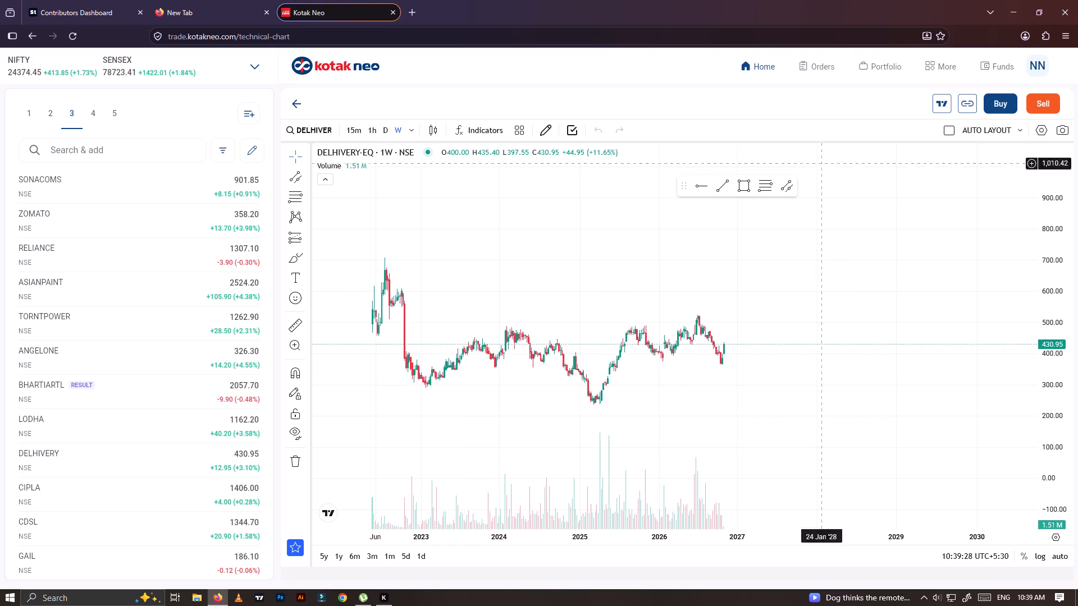
# Draw a Fib retracement on DELHIVERY's weekly chart from about 525 on 22 Jun '26 to about 364 on 27 Mar '28.
pyautogui.moveTo(1048, 415); pyautogui.dragTo(1016, 293)
pyautogui.moveTo(992, 177); pyautogui.dragTo(990, 125)
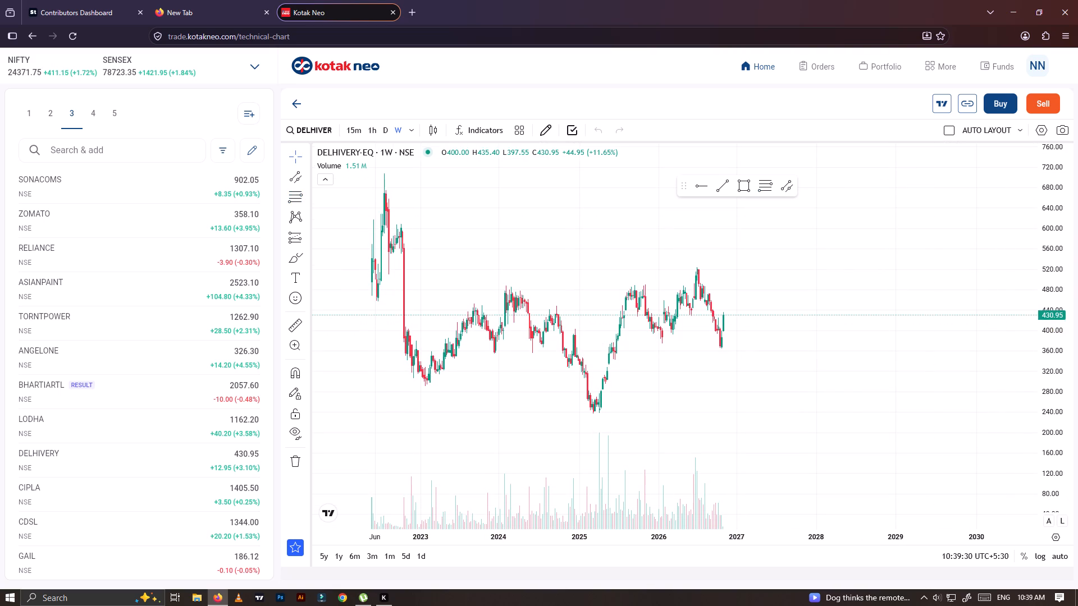
pyautogui.moveTo(1065, 402); pyautogui.dragTo(1020, 182)
pyautogui.click(1020, 182)
pyautogui.scroll(5, 733, 238)
pyautogui.moveTo(637, 290); pyautogui.dragTo(744, 322)
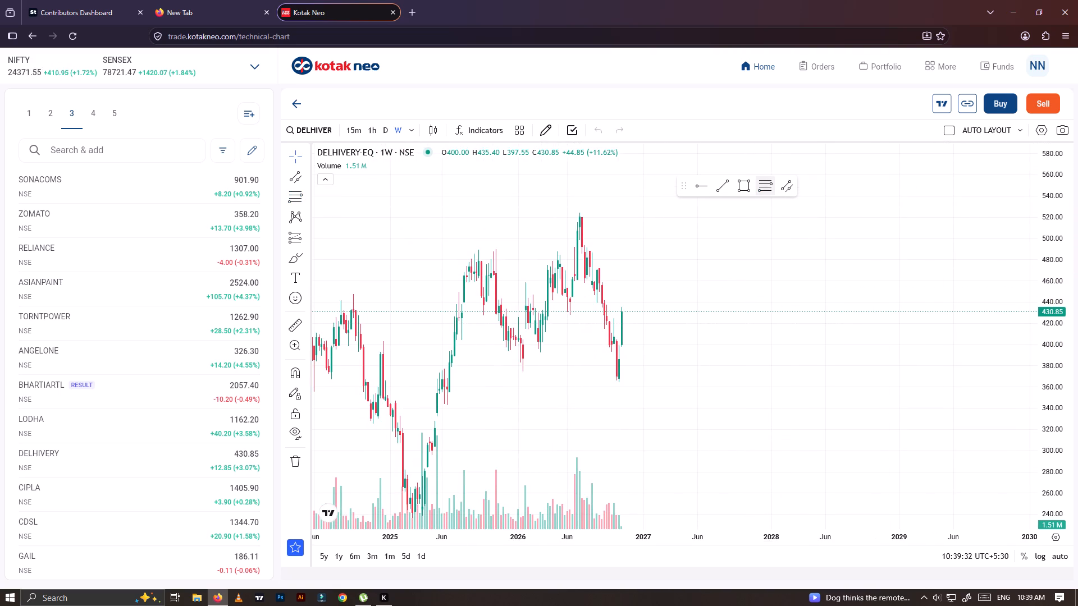
pyautogui.scroll(4, 690, 255)
pyautogui.moveTo(626, 301); pyautogui.dragTo(760, 302)
pyautogui.click(759, 191)
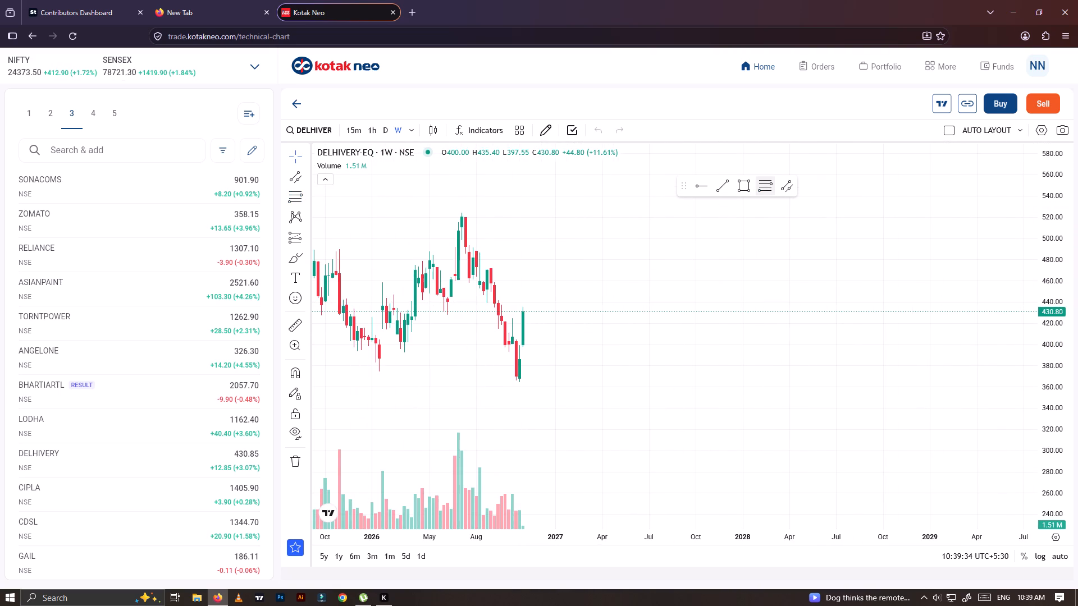
pyautogui.click(455, 212)
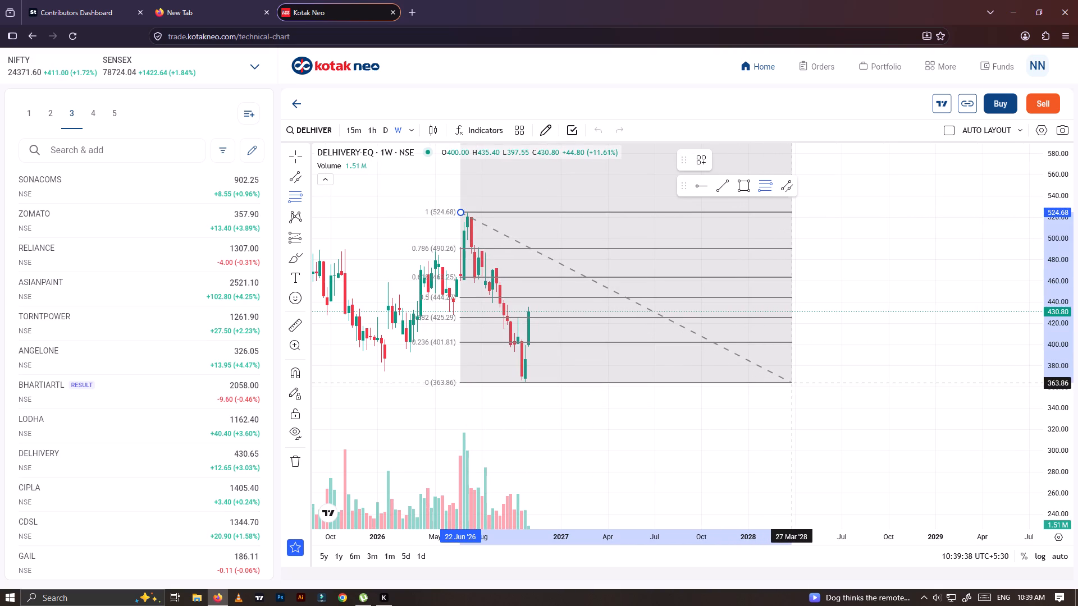
pyautogui.click(792, 383)
pyautogui.click(808, 168)
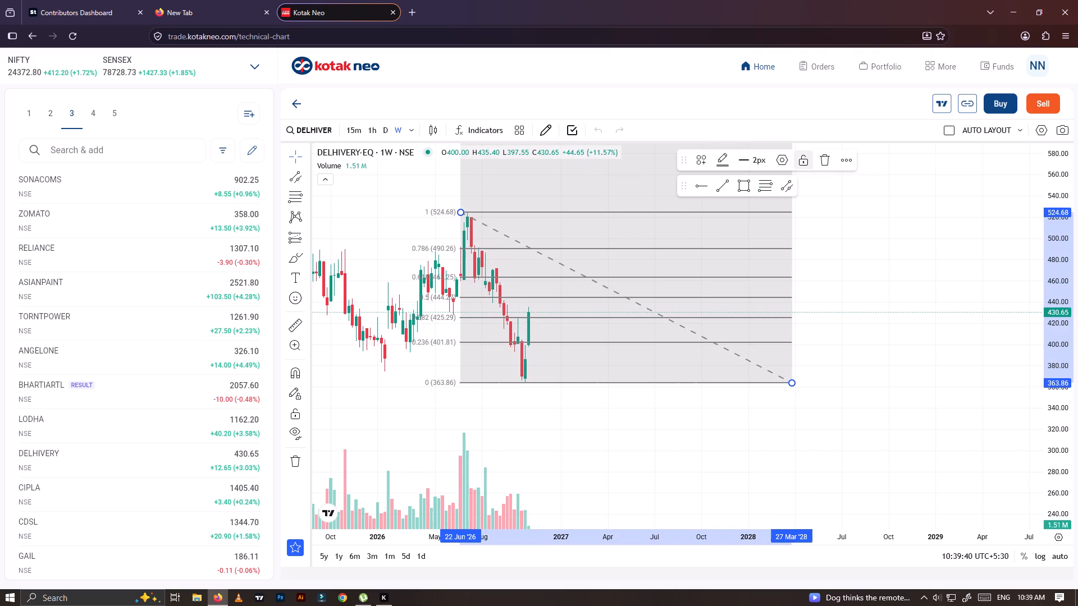
# Draw a parallel channel on DELHIVERY's daily chart from about 524 on 10 Jul '26 to about 391 on 17 Nov '26.
pyautogui.moveTo(856, 268); pyautogui.dragTo(918, 268)
pyautogui.click(389, 132)
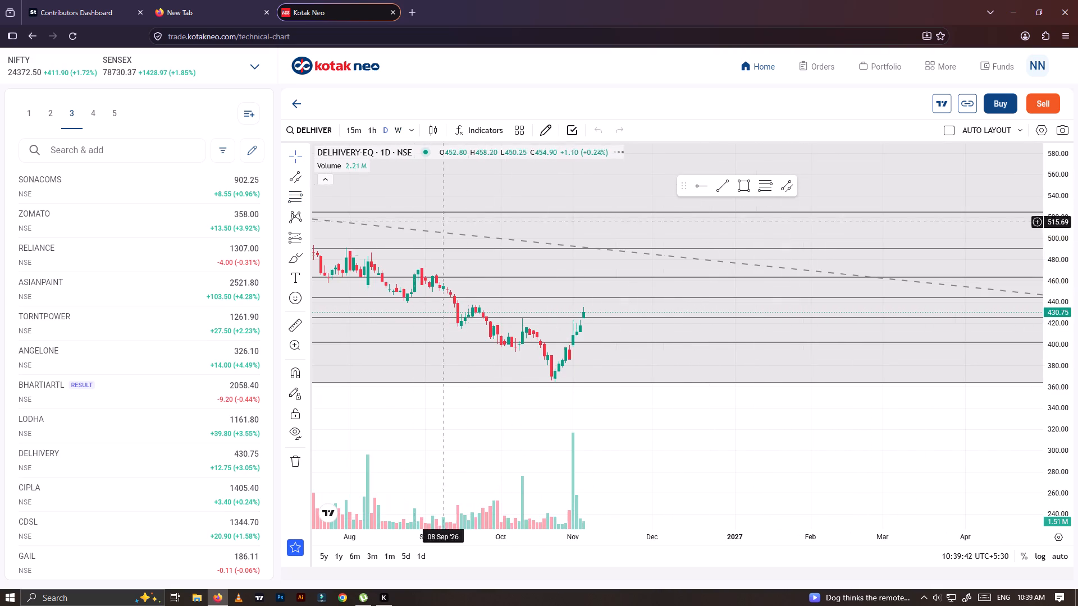
pyautogui.scroll(-6, 587, 379)
pyautogui.moveTo(723, 437); pyautogui.dragTo(712, 439)
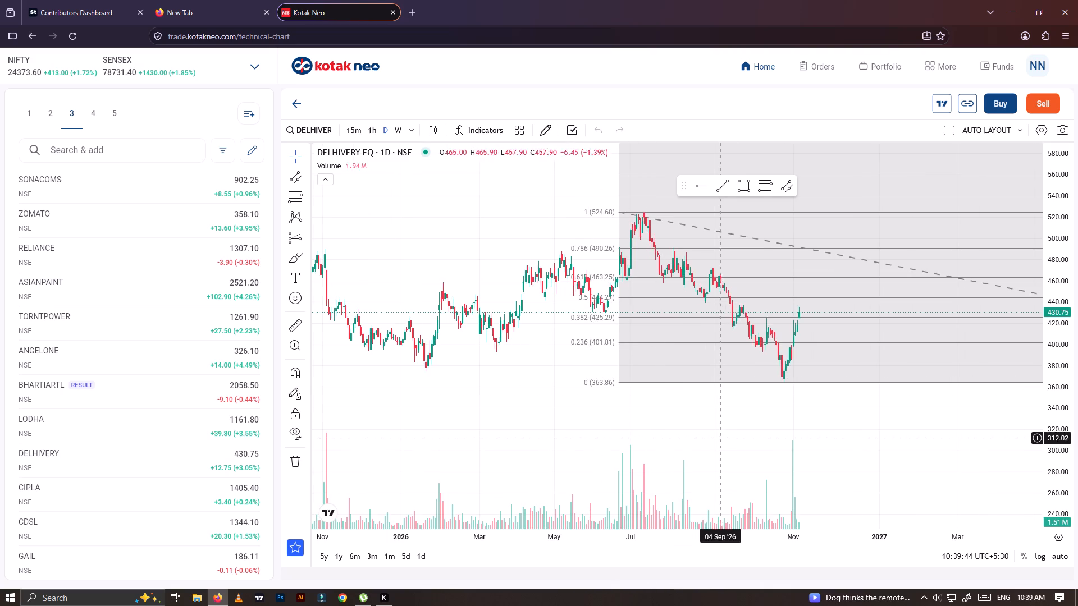
pyautogui.moveTo(712, 439); pyautogui.dragTo(601, 423)
pyautogui.click(624, 418)
pyautogui.click(639, 416)
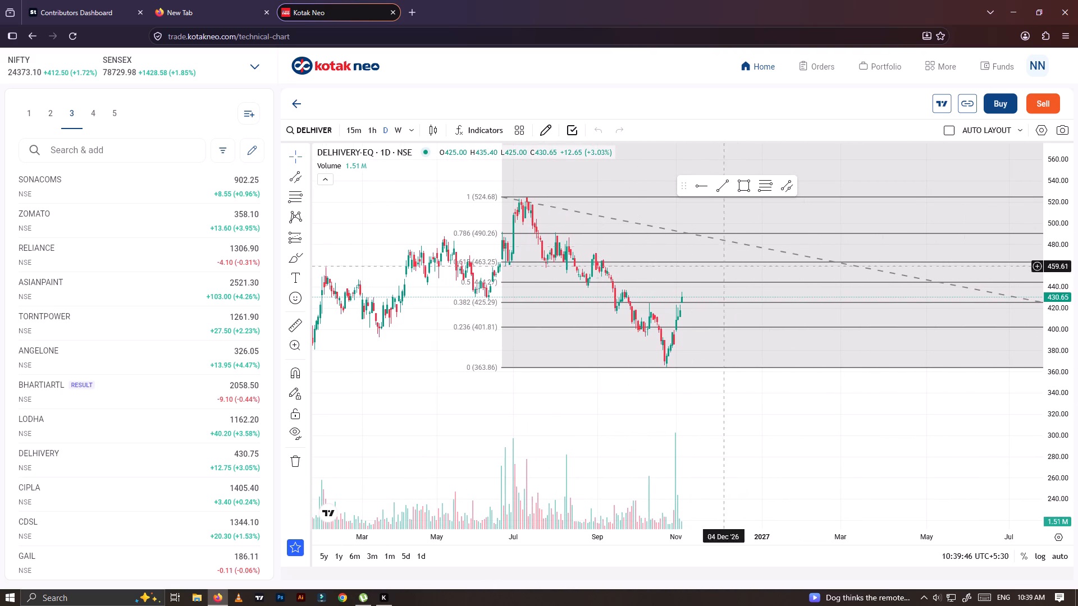
pyautogui.click(788, 189)
pyautogui.click(526, 198)
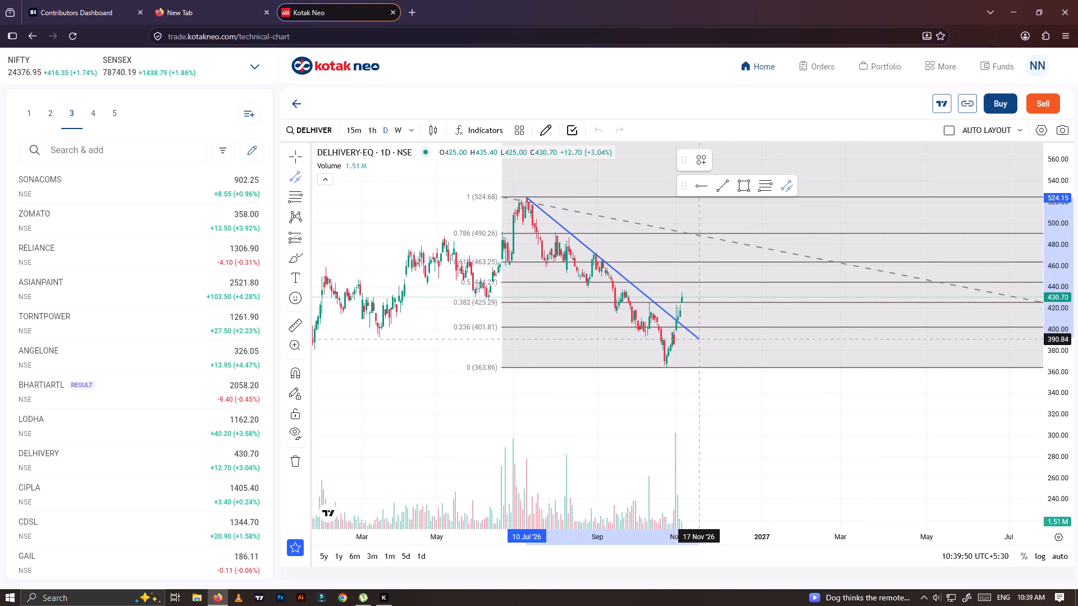
pyautogui.click(699, 339)
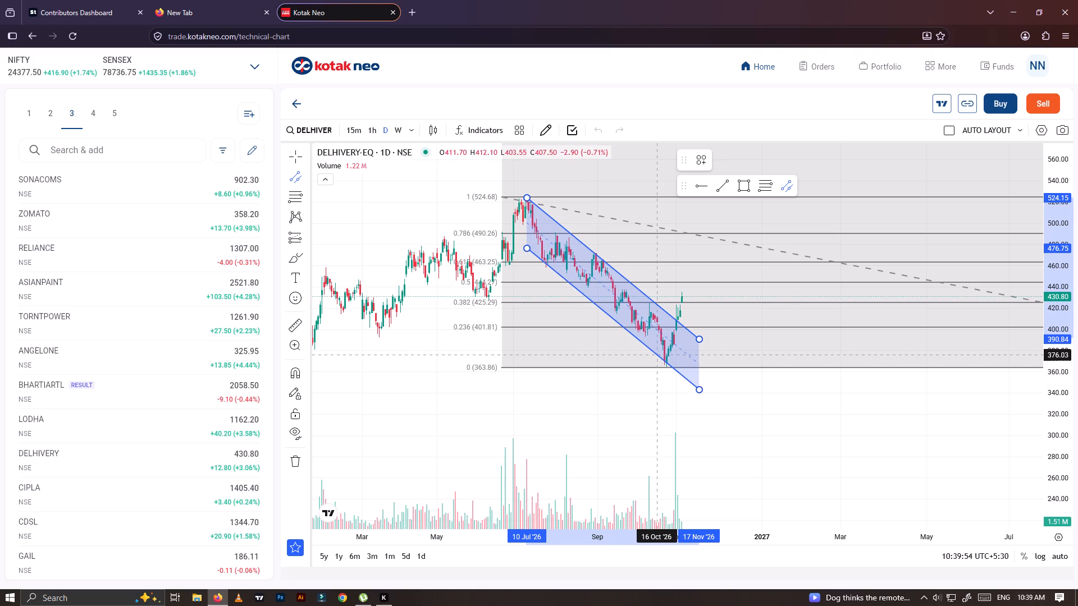
pyautogui.click(651, 354)
# Extend the channel's start back to 19 Jun '26, with its upper line at about 547 and lower line at about 496.
pyautogui.moveTo(528, 255); pyautogui.dragTo(513, 236)
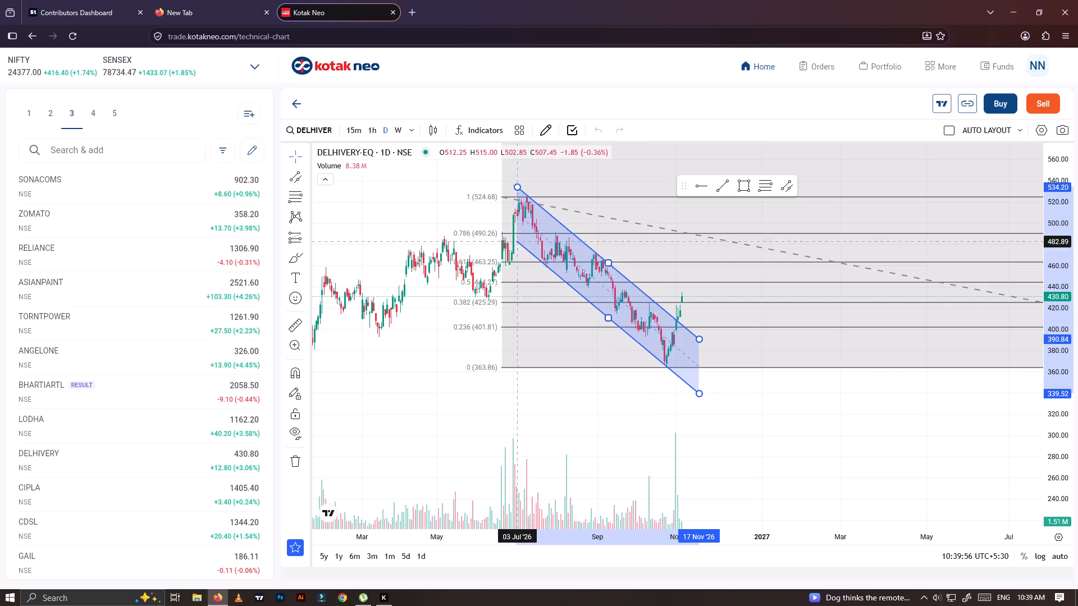
pyautogui.moveTo(513, 236); pyautogui.dragTo(500, 227)
pyautogui.click(500, 227)
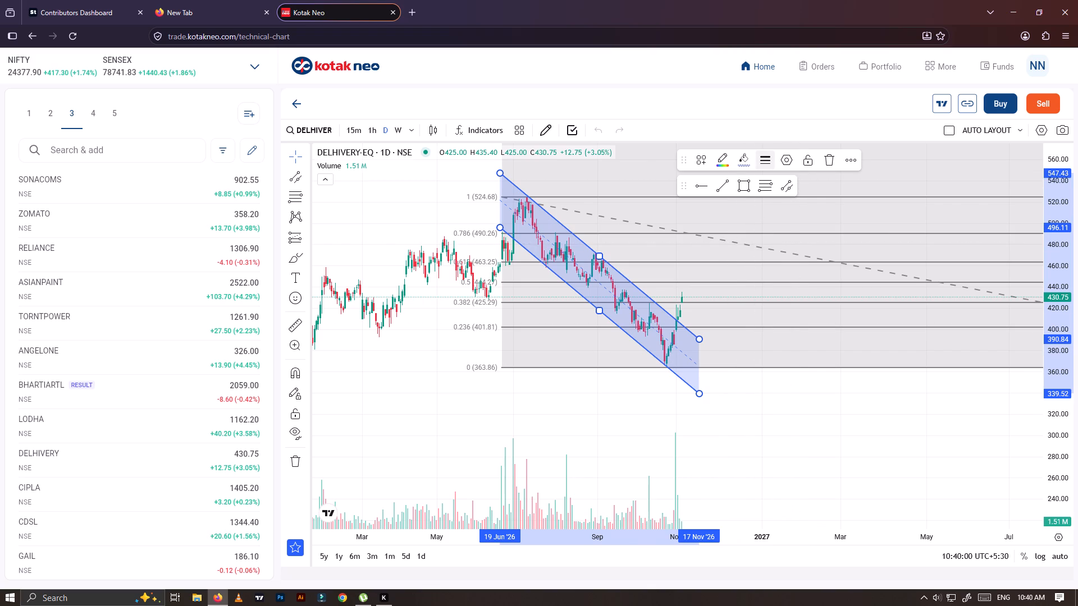
# Change the channel's line colour to grey.
pyautogui.click(730, 162)
pyautogui.doubleClick(747, 188)
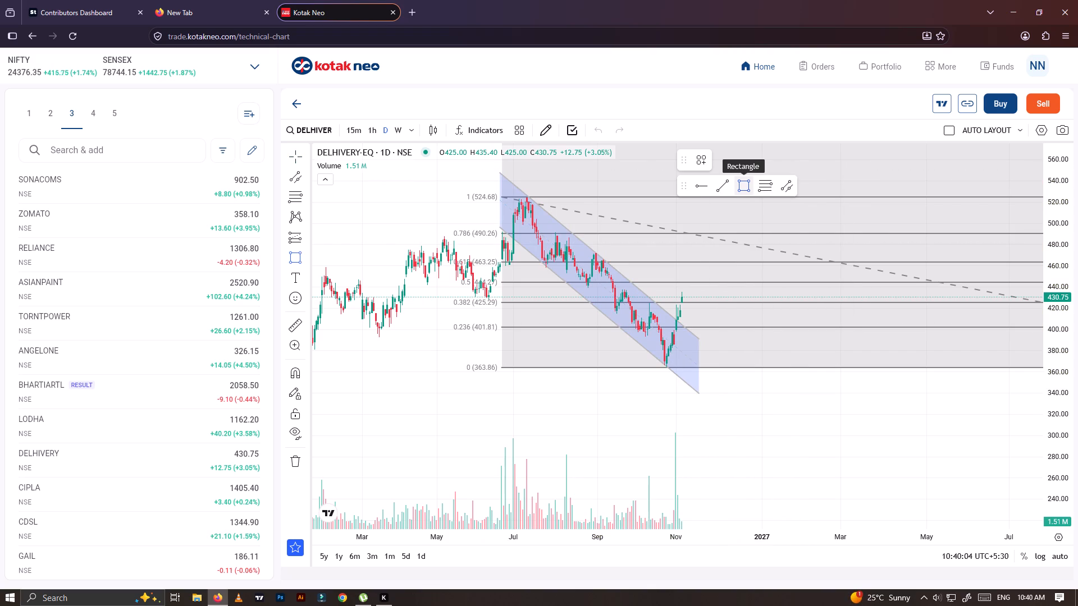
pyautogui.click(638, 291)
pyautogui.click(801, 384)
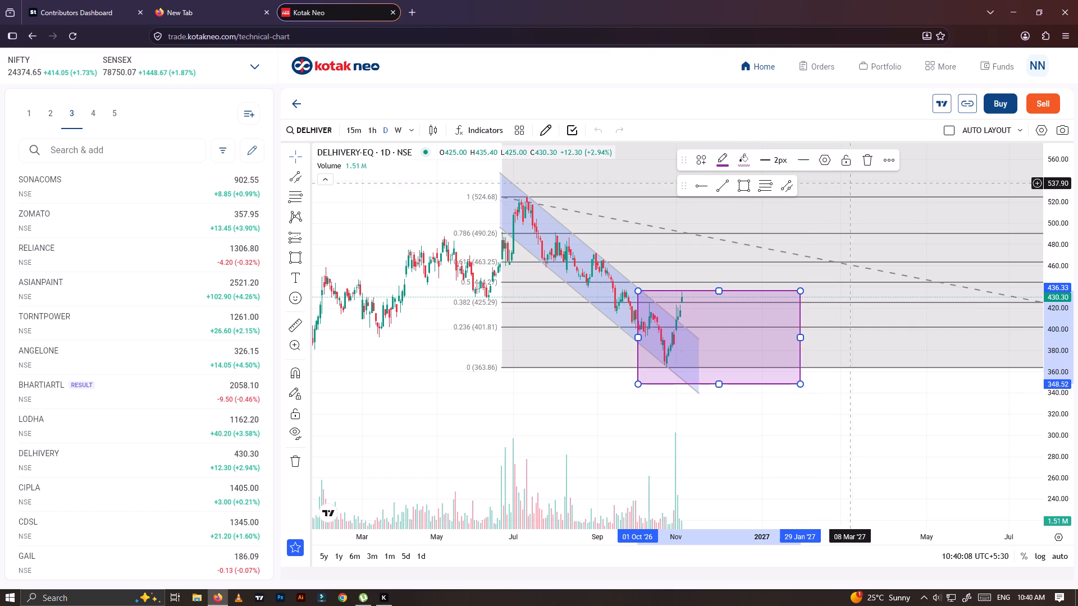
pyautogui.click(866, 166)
# Lock the parallel channel on the DELHIVERY chart.
pyautogui.click(504, 177)
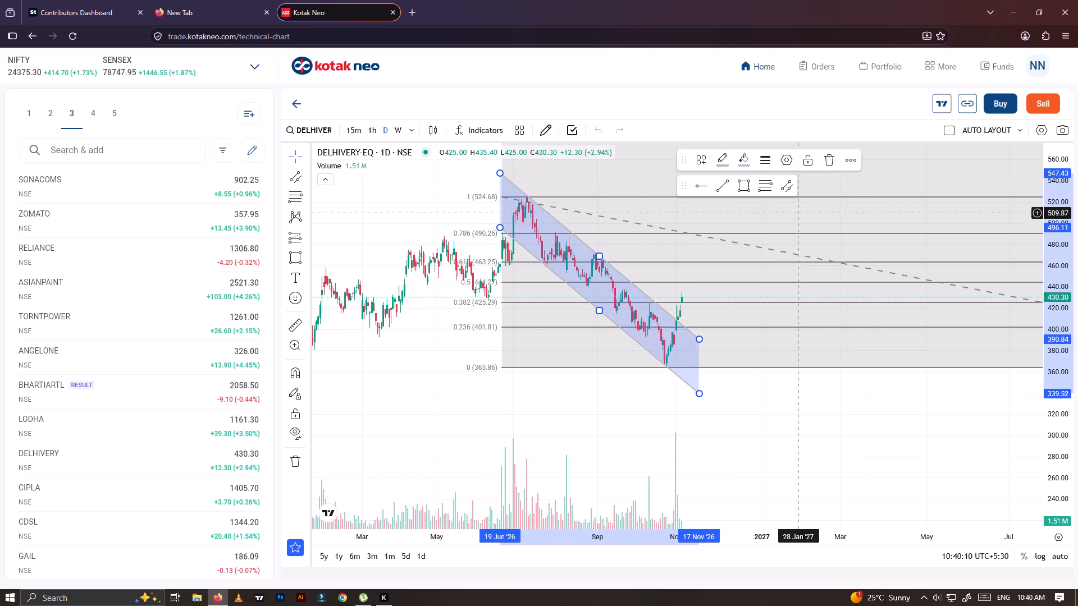
pyautogui.click(811, 165)
# Examine DELHIVERY's price against the channel and Fib levels on the daily and 1h charts.
pyautogui.scroll(3, 615, 293)
pyautogui.moveTo(604, 297); pyautogui.dragTo(751, 350)
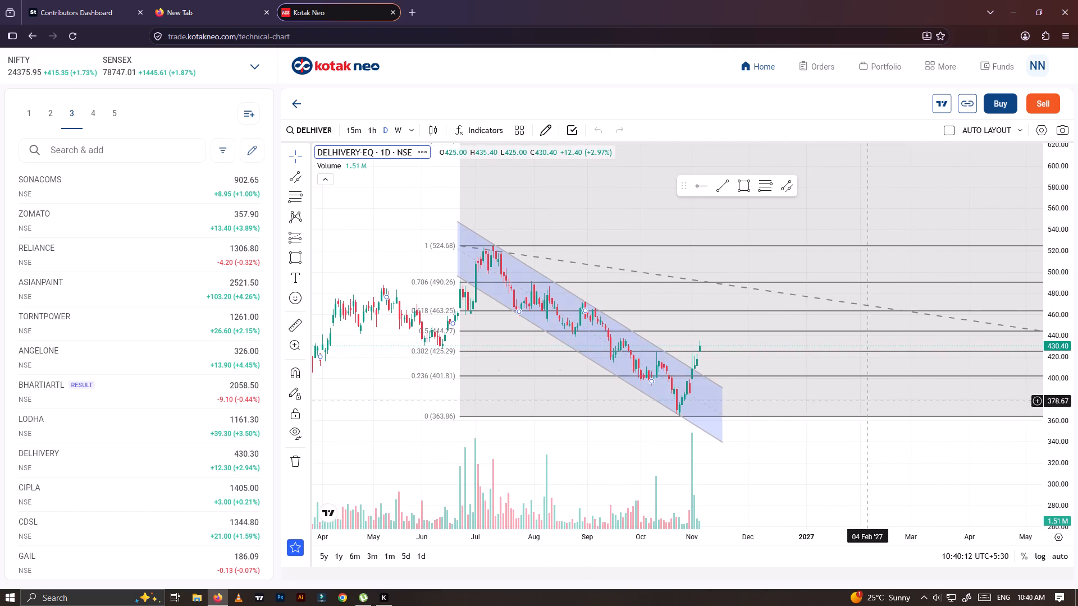
pyautogui.moveTo(1052, 447); pyautogui.dragTo(1011, 337)
pyautogui.moveTo(758, 365); pyautogui.dragTo(833, 334)
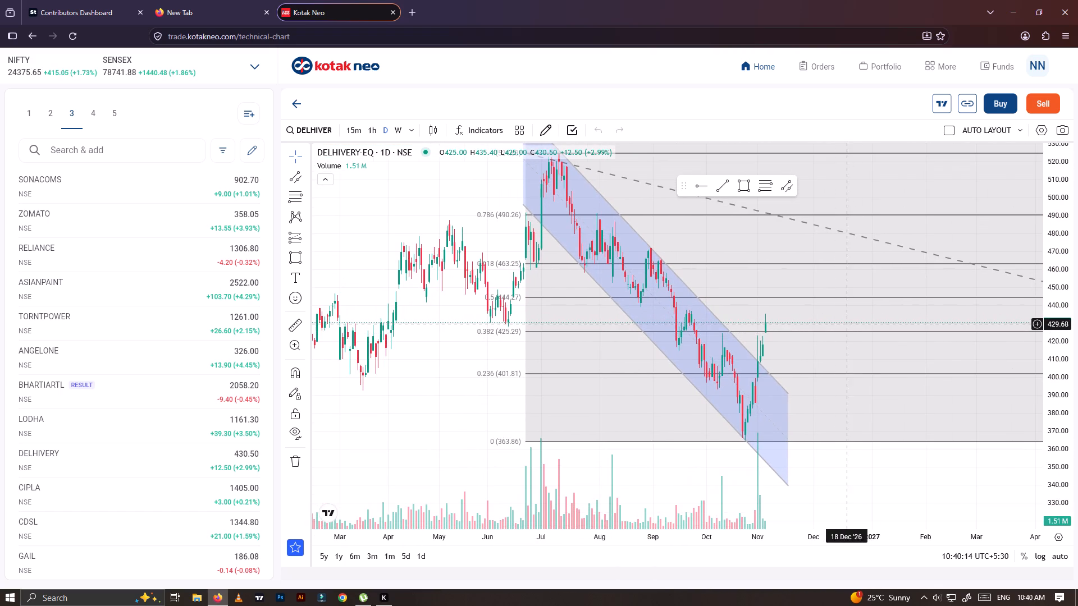
pyautogui.moveTo(1052, 238); pyautogui.dragTo(1073, 357)
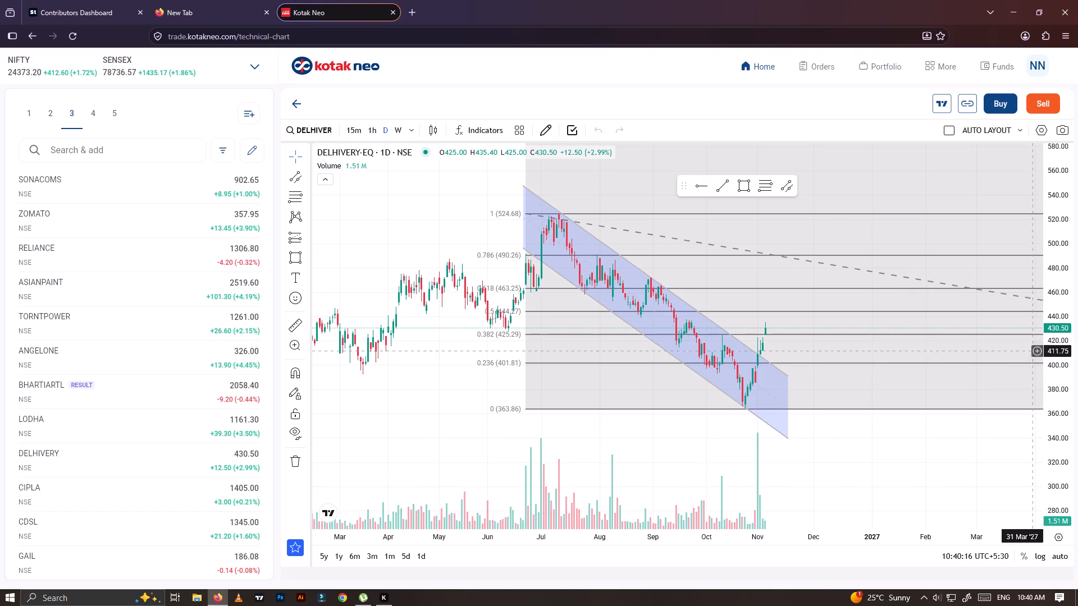
pyautogui.scroll(1, 680, 285)
pyautogui.doubleClick(374, 132)
pyautogui.scroll(-6, 665, 373)
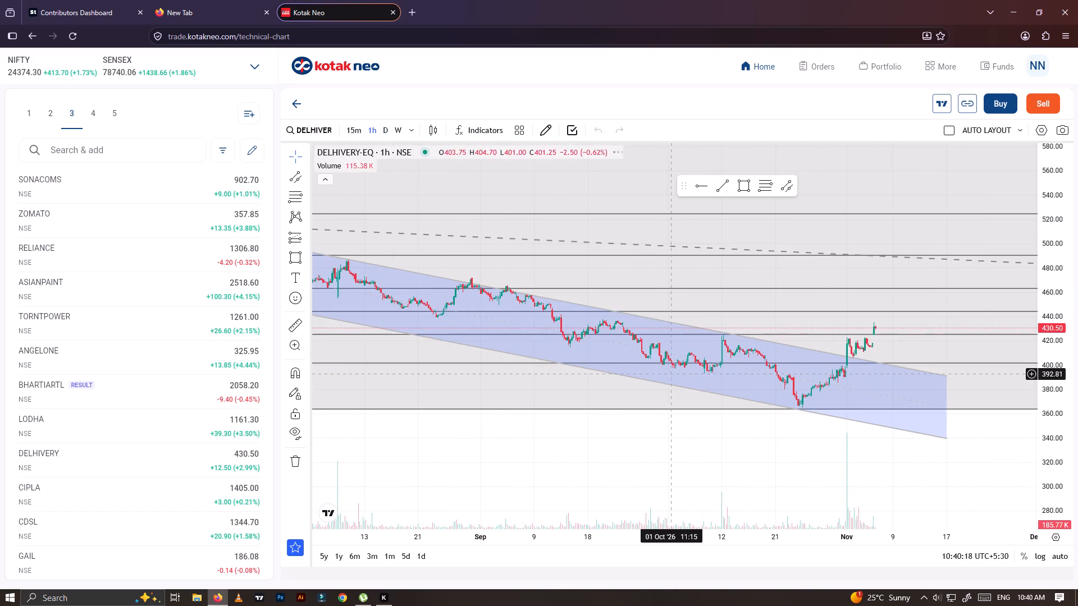
pyautogui.scroll(-5, 675, 373)
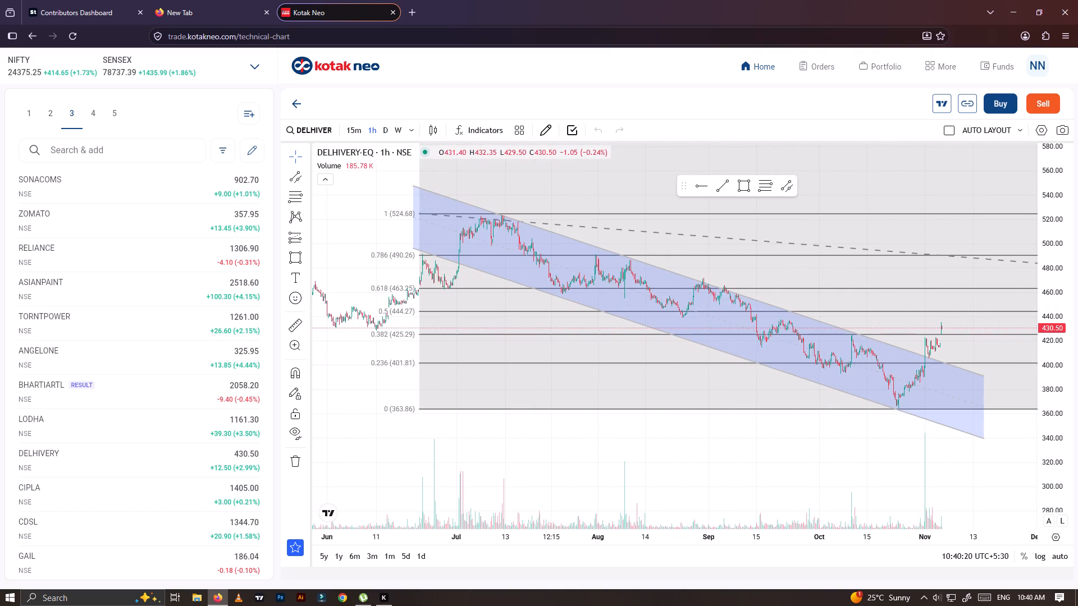
pyautogui.moveTo(1049, 455); pyautogui.dragTo(1027, 379)
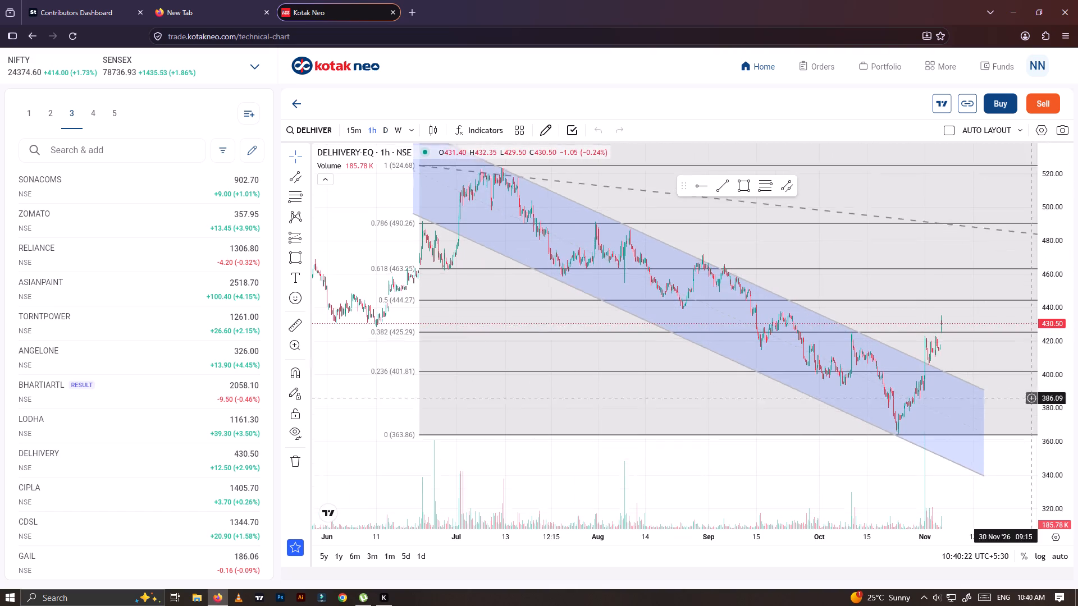
pyautogui.moveTo(1027, 379); pyautogui.dragTo(1020, 340)
pyautogui.scroll(2, 705, 417)
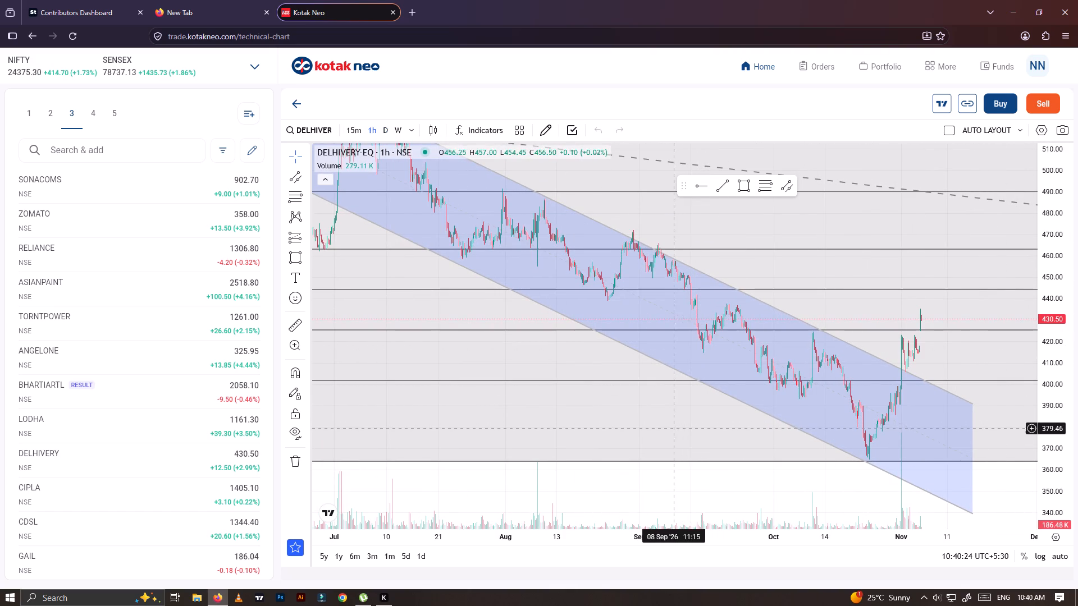
pyautogui.moveTo(544, 278); pyautogui.dragTo(495, 369)
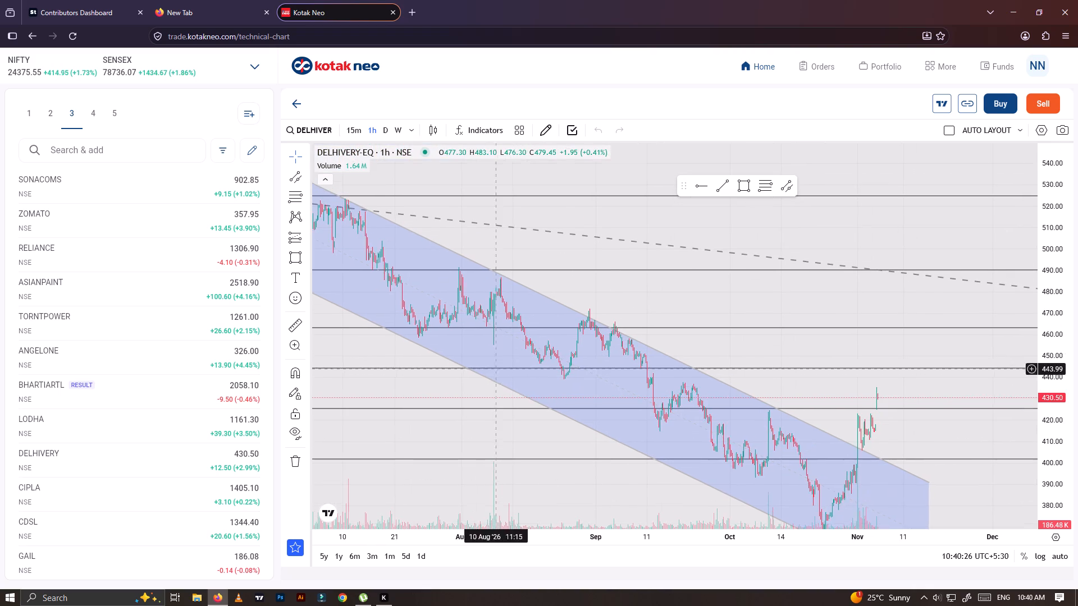
pyautogui.moveTo(495, 369); pyautogui.dragTo(495, 369)
pyautogui.moveTo(1055, 309); pyautogui.dragTo(1054, 329)
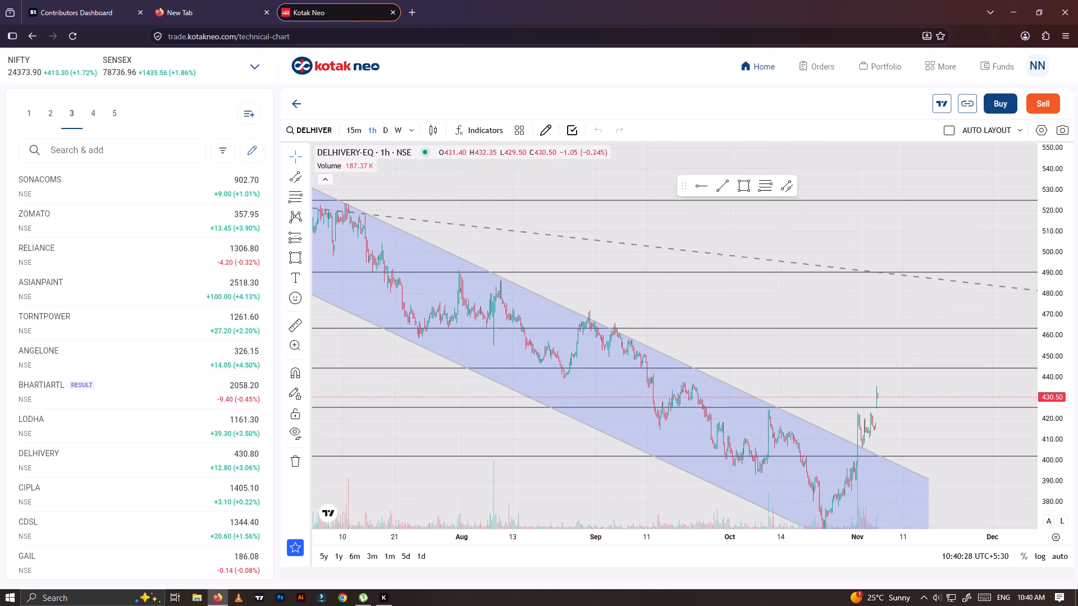
pyautogui.moveTo(1054, 329); pyautogui.dragTo(1054, 371)
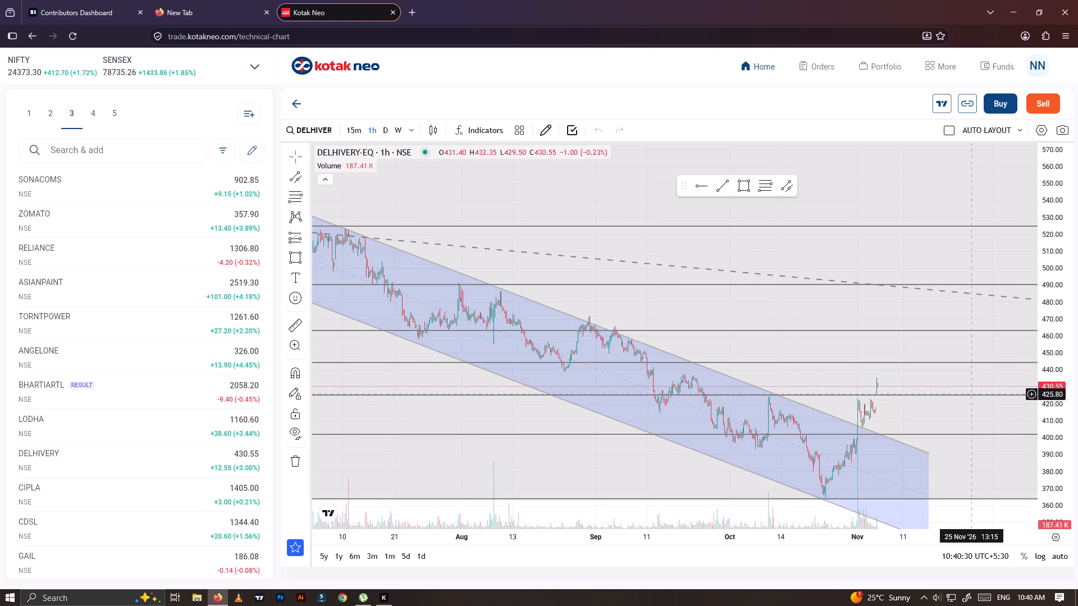
pyautogui.scroll(2, 935, 404)
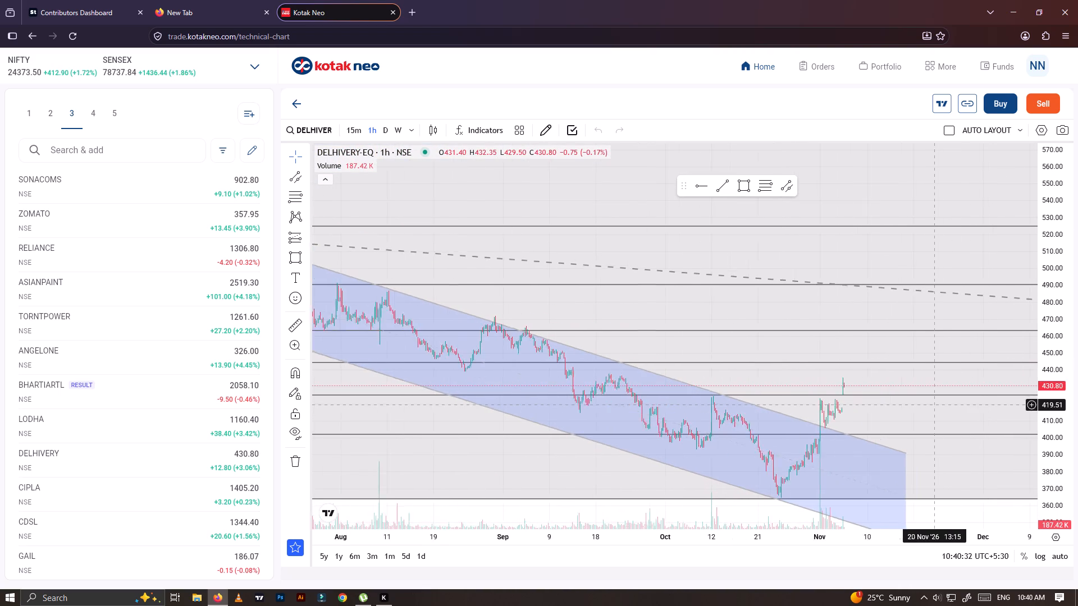
pyautogui.scroll(2, 934, 405)
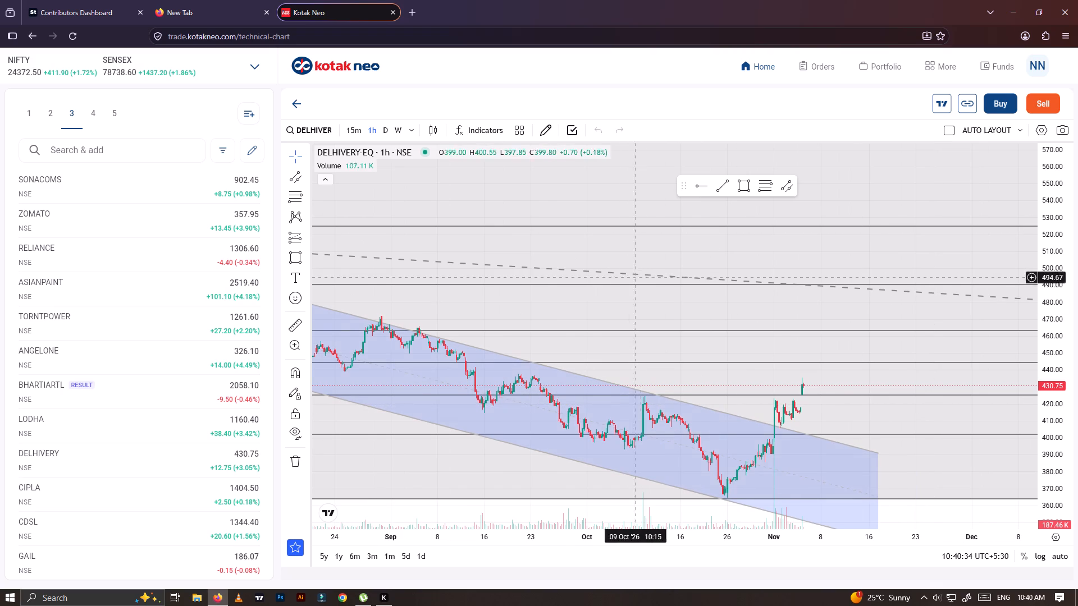
# Return to DELHIVERY's daily chart and examine the price history back to 2022 against the Fib levels and channel.
pyautogui.click(388, 132)
pyautogui.moveTo(1061, 283); pyautogui.dragTo(1077, 426)
pyautogui.scroll(5, 839, 411)
pyautogui.moveTo(648, 416); pyautogui.dragTo(856, 388)
pyautogui.scroll(3, 686, 398)
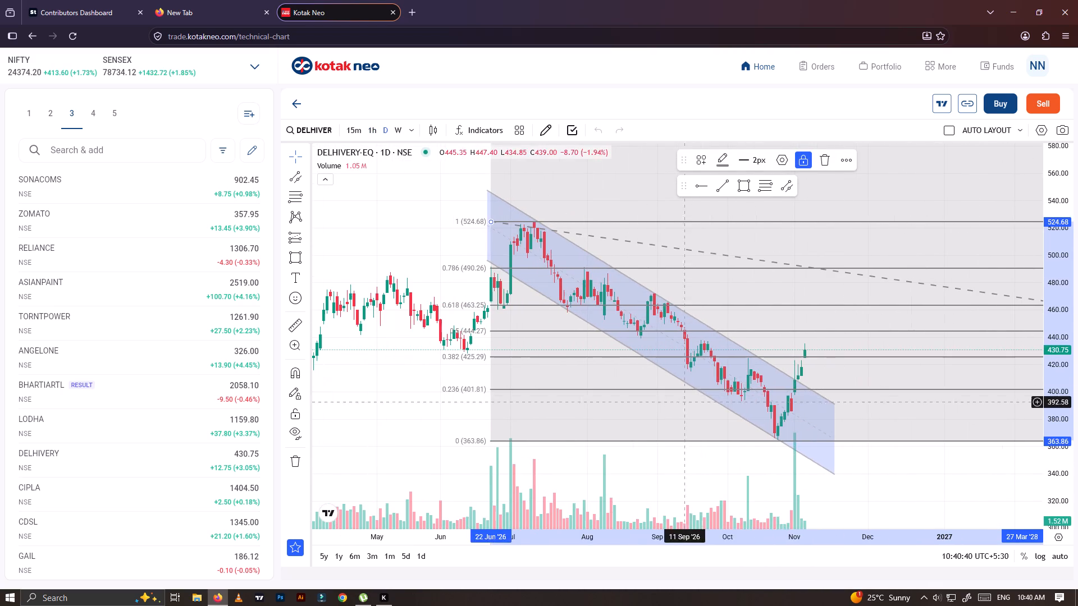
pyautogui.click(794, 479)
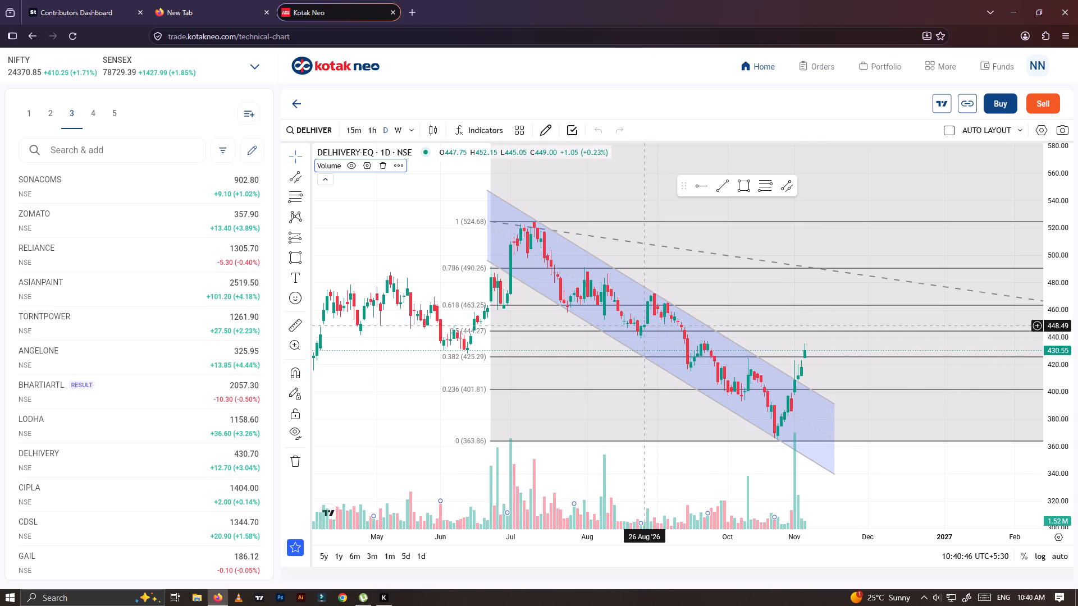
pyautogui.scroll(-5, 692, 416)
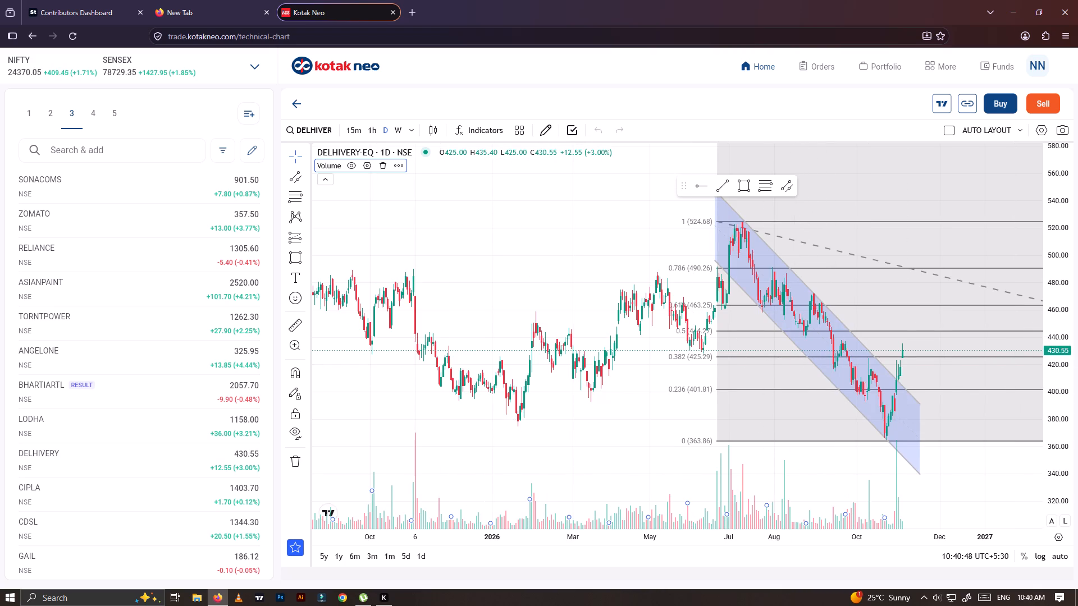
pyautogui.moveTo(1060, 258); pyautogui.dragTo(1075, 460)
pyautogui.scroll(-5, 794, 342)
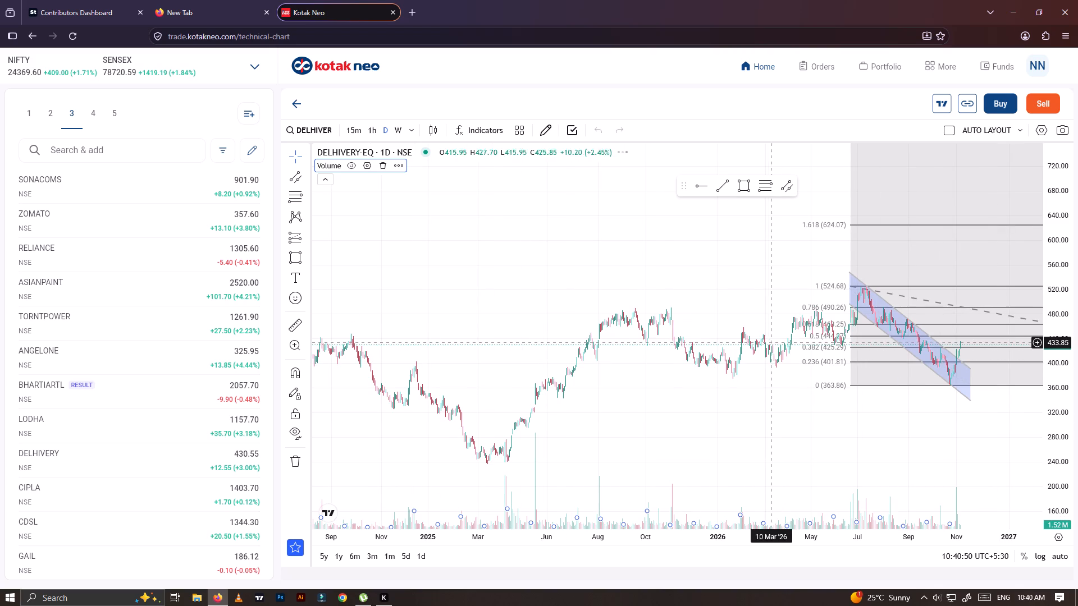
pyautogui.scroll(-7, 840, 225)
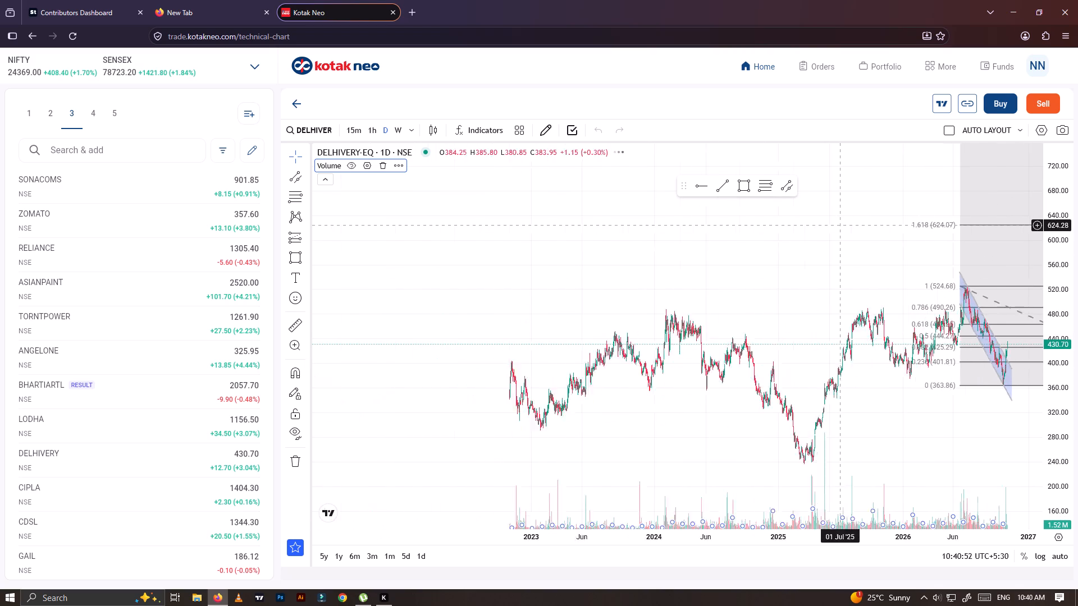
pyautogui.scroll(-4, 840, 225)
pyautogui.scroll(1, 840, 225)
pyautogui.scroll(-2, 840, 225)
pyautogui.scroll(5, 838, 224)
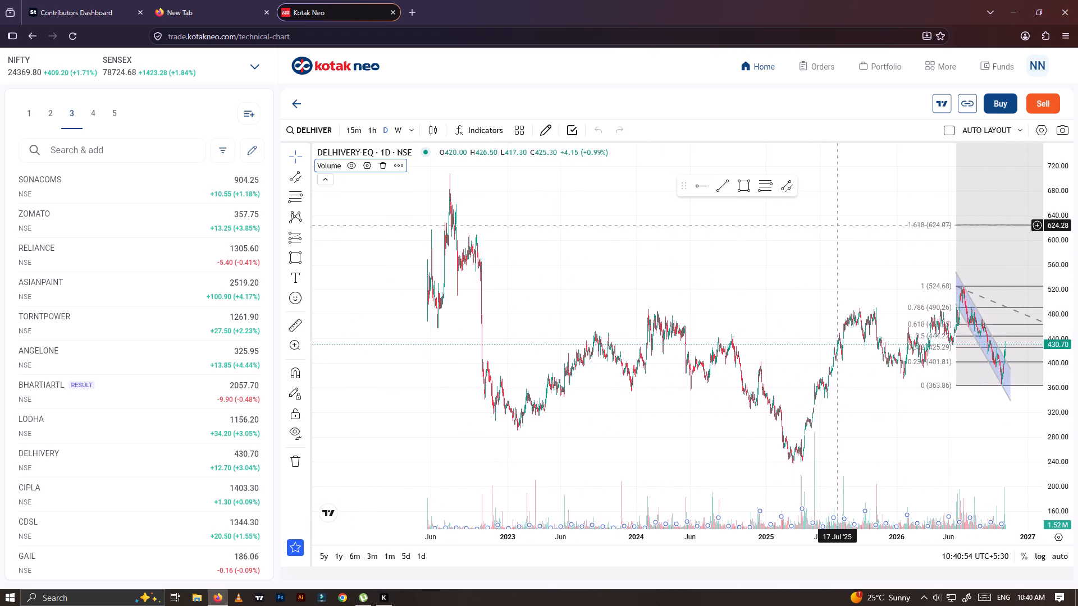
pyautogui.moveTo(1067, 219); pyautogui.dragTo(1069, 377)
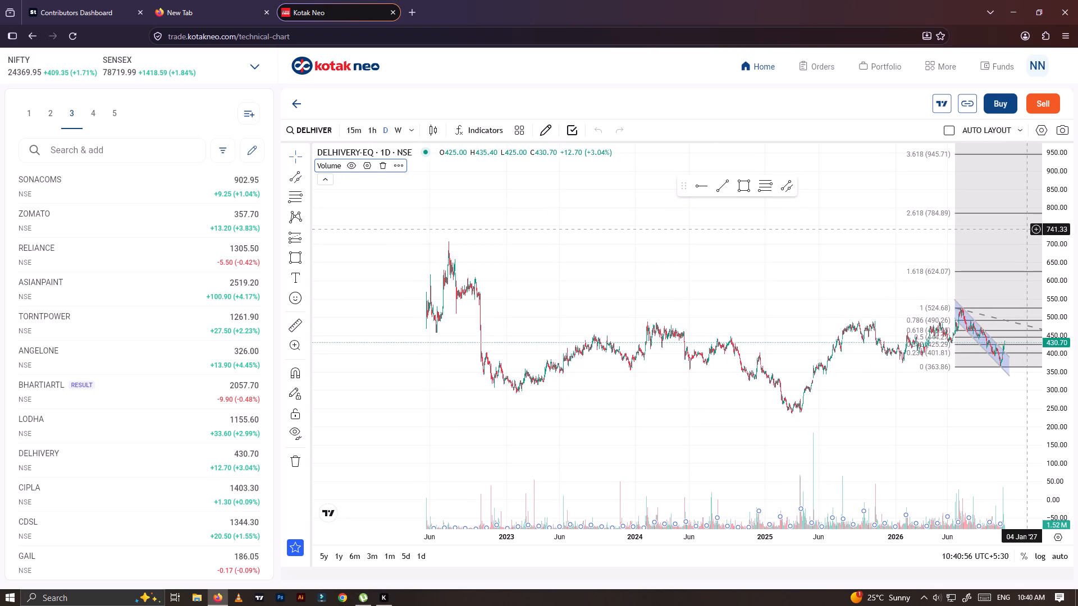
pyautogui.scroll(5, 883, 347)
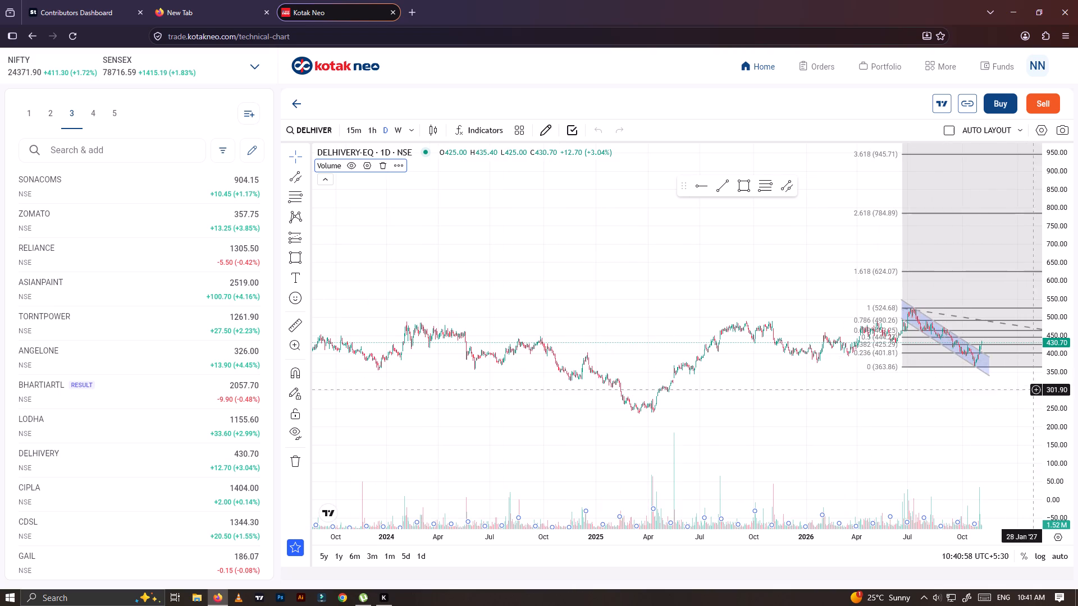
pyautogui.moveTo(1063, 438); pyautogui.dragTo(1024, 230)
pyautogui.scroll(5, 897, 306)
pyautogui.scroll(7, 845, 313)
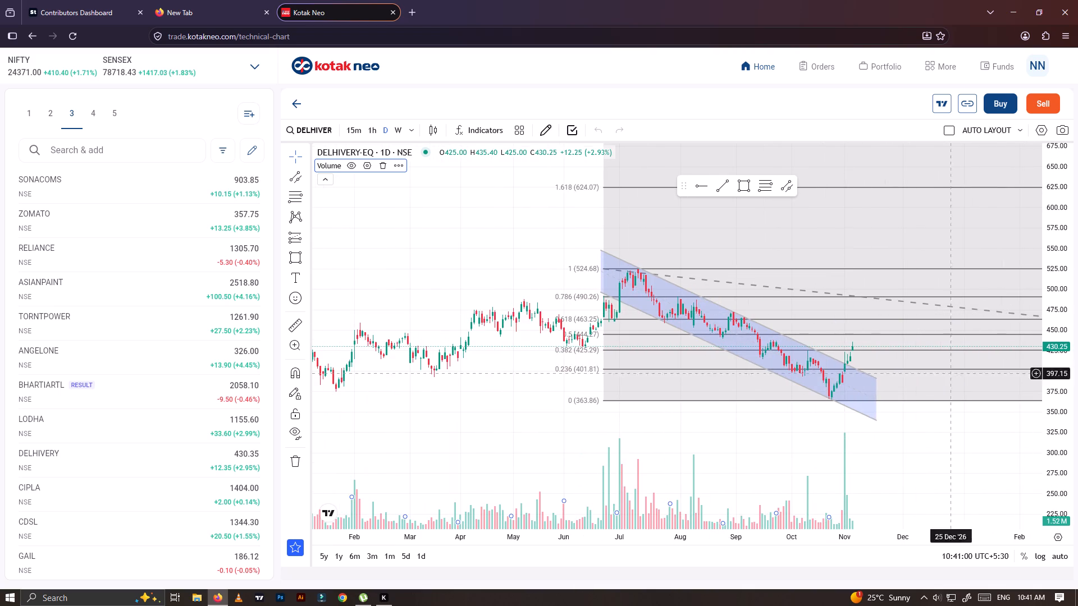
pyautogui.scroll(7, 1053, 437)
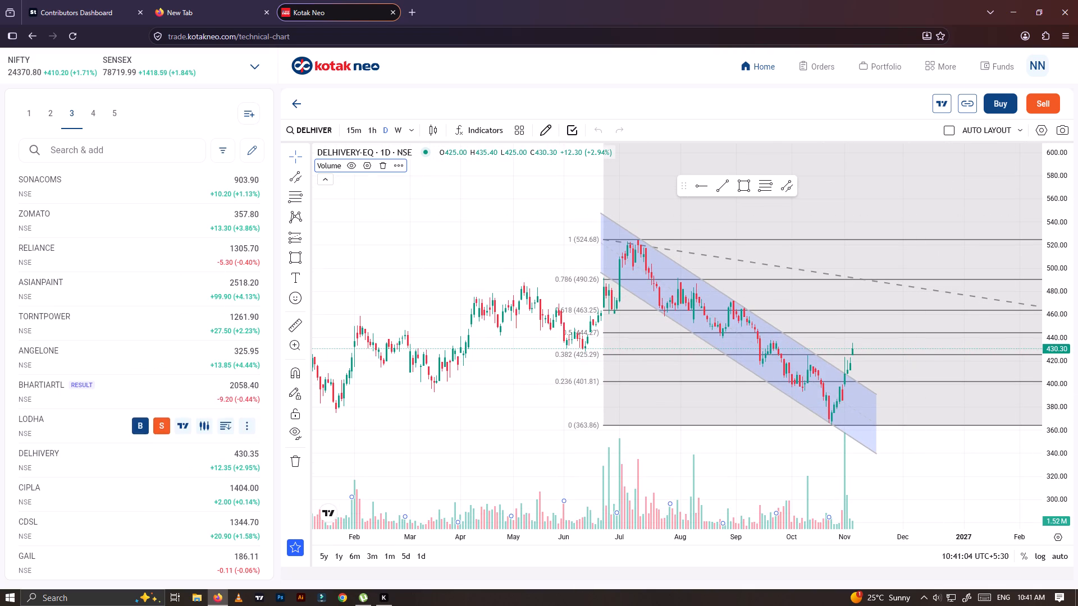
# Open CIPLA's daily chart from the watchlist and look over its price action.
pyautogui.scroll(-4, 218, 393)
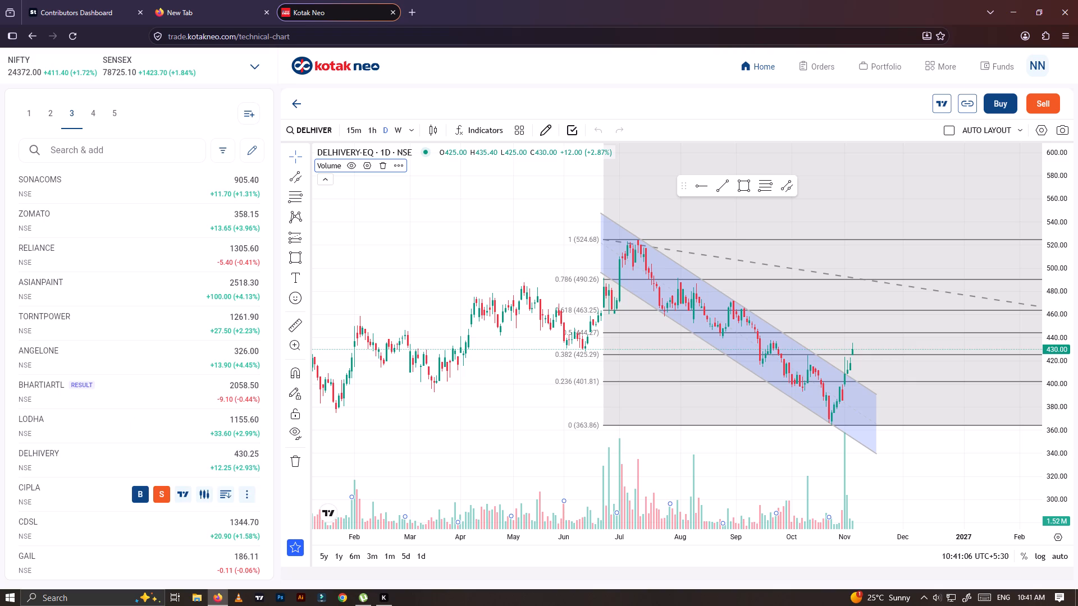
pyautogui.click(208, 492)
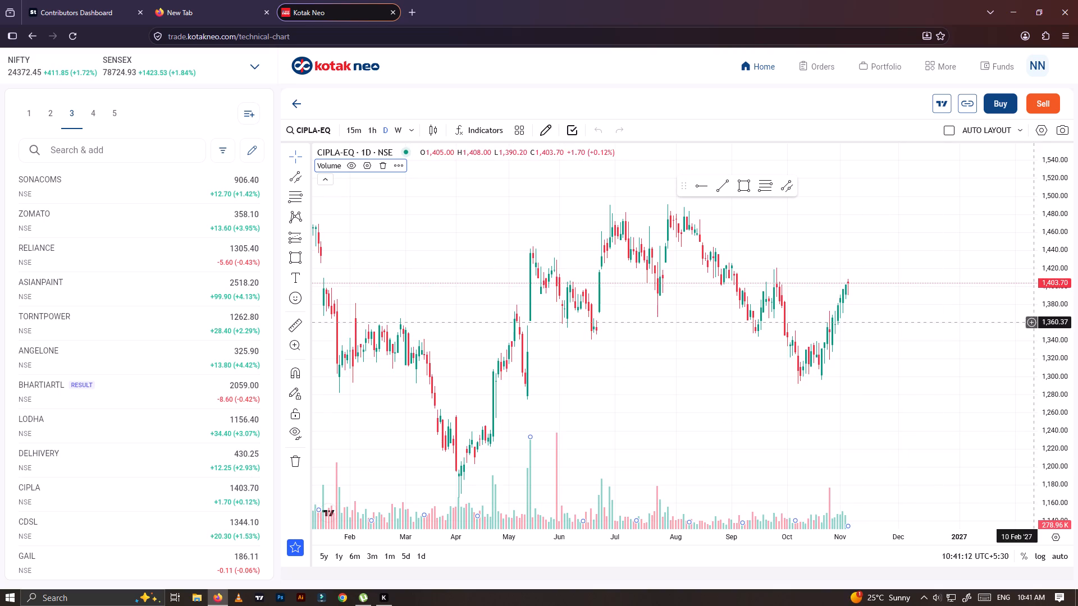
pyautogui.moveTo(1051, 311); pyautogui.dragTo(1048, 402)
# Switch to the browser's New Tab page.
pyautogui.click(180, 0)
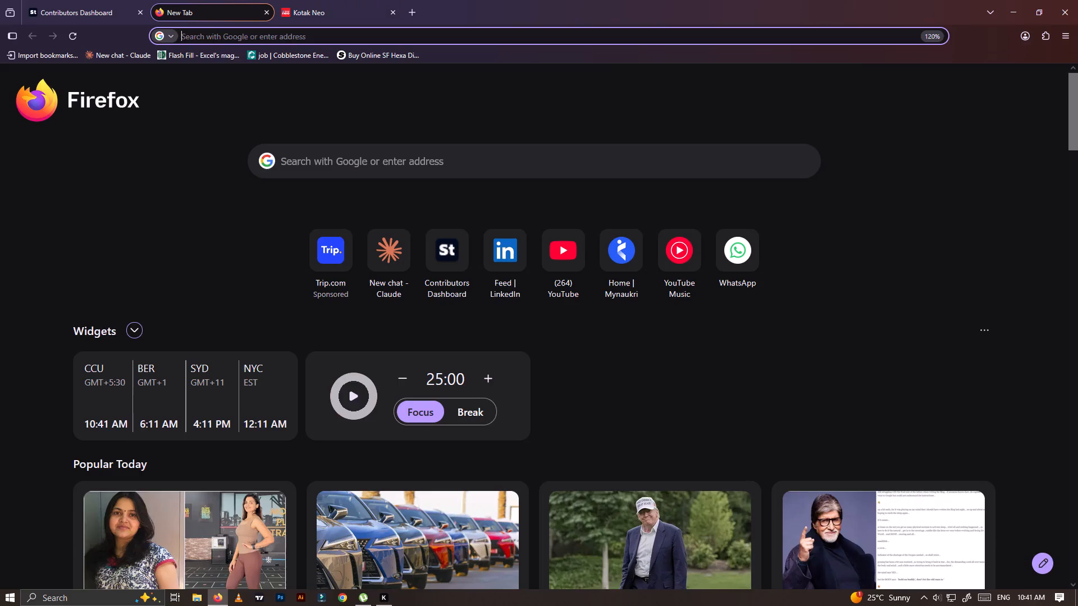
# Search Google for moneycontrol and open the Moneycontrol.com website.
pyautogui.click(401, 161)
pyautogui.press('m')
pyautogui.press('o')
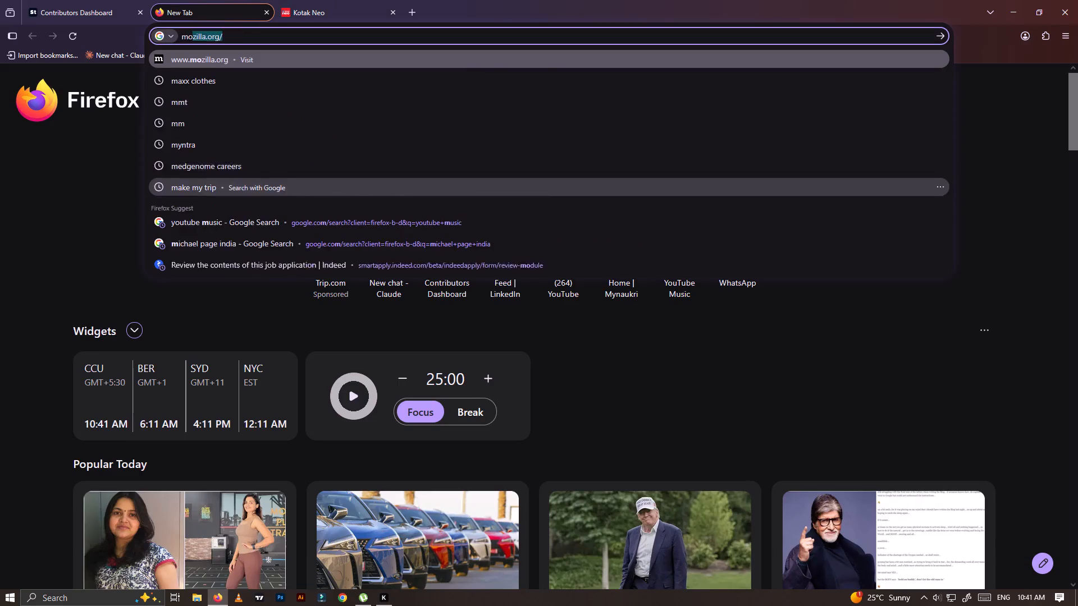
pyautogui.press('n')
pyautogui.press('e')
pyautogui.press('y')
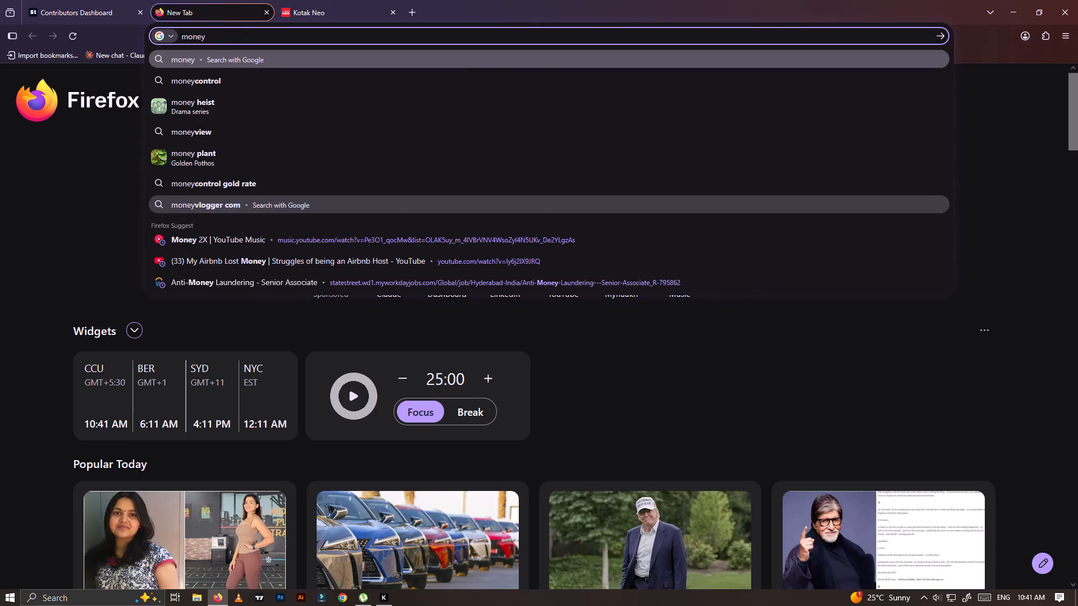
pyautogui.click(193, 86)
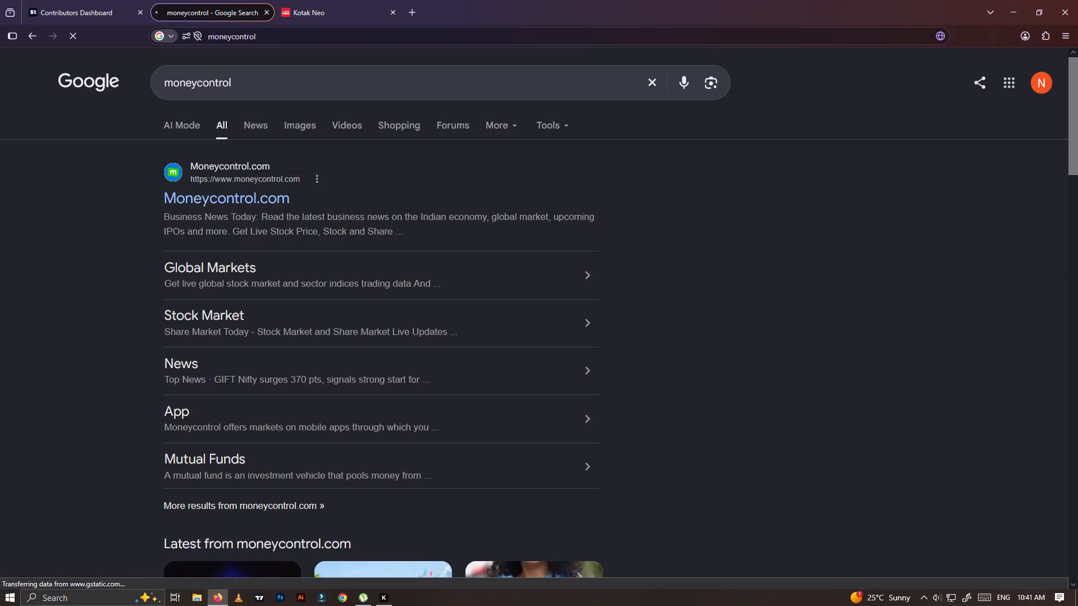
pyautogui.click(231, 199)
# Switch back to Kotak Neo and examine CIPLA's price history on the weekly chart.
pyautogui.click(335, 0)
pyautogui.click(336, 0)
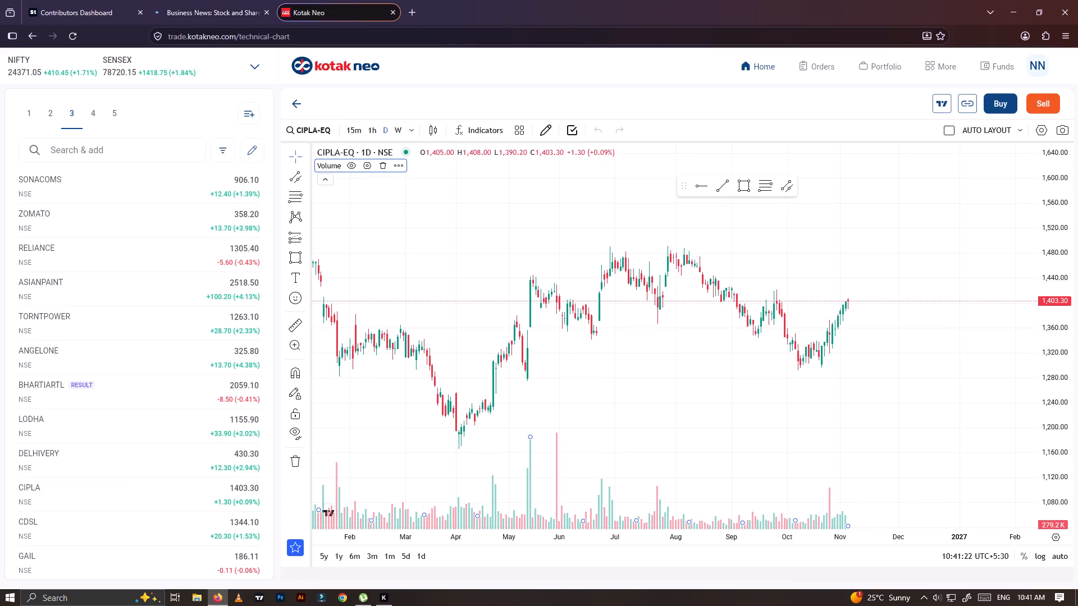
pyautogui.click(399, 135)
pyautogui.scroll(-5, 657, 317)
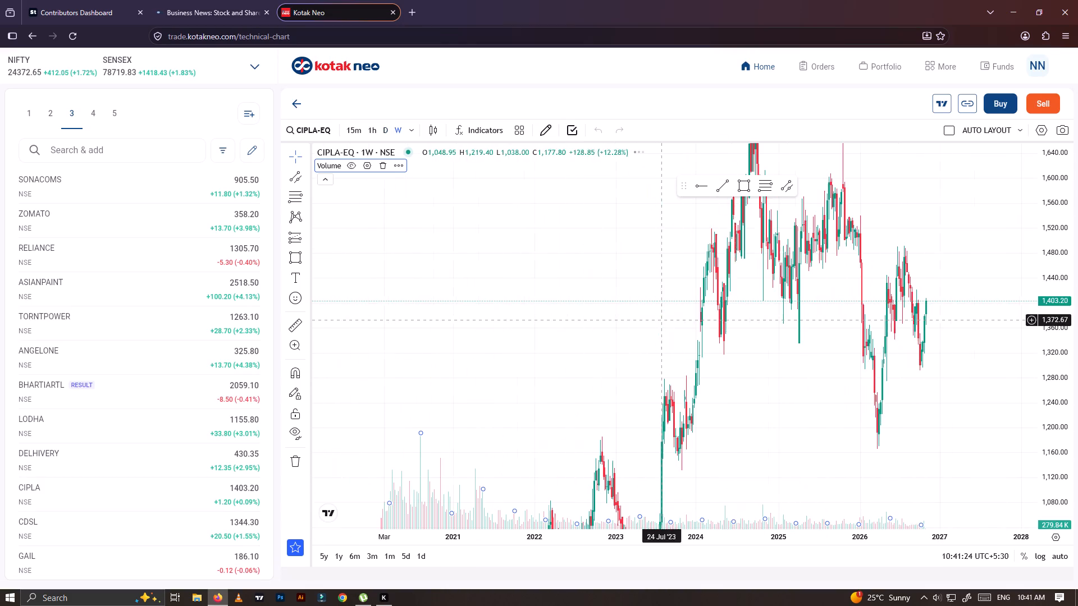
pyautogui.moveTo(1055, 208); pyautogui.dragTo(1035, 417)
pyautogui.scroll(6, 697, 383)
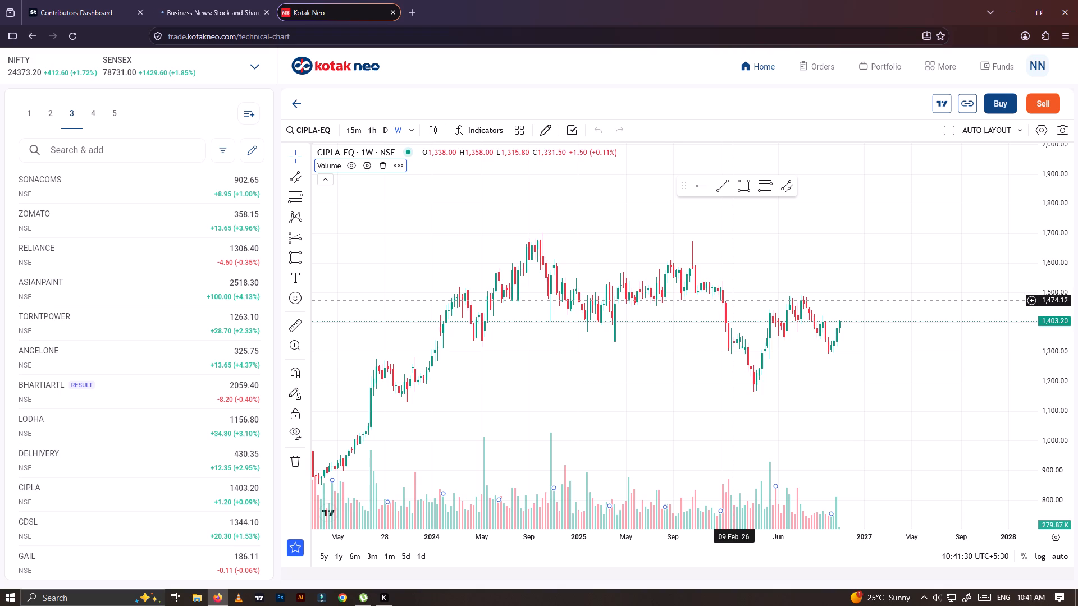
pyautogui.scroll(-1, 202, 512)
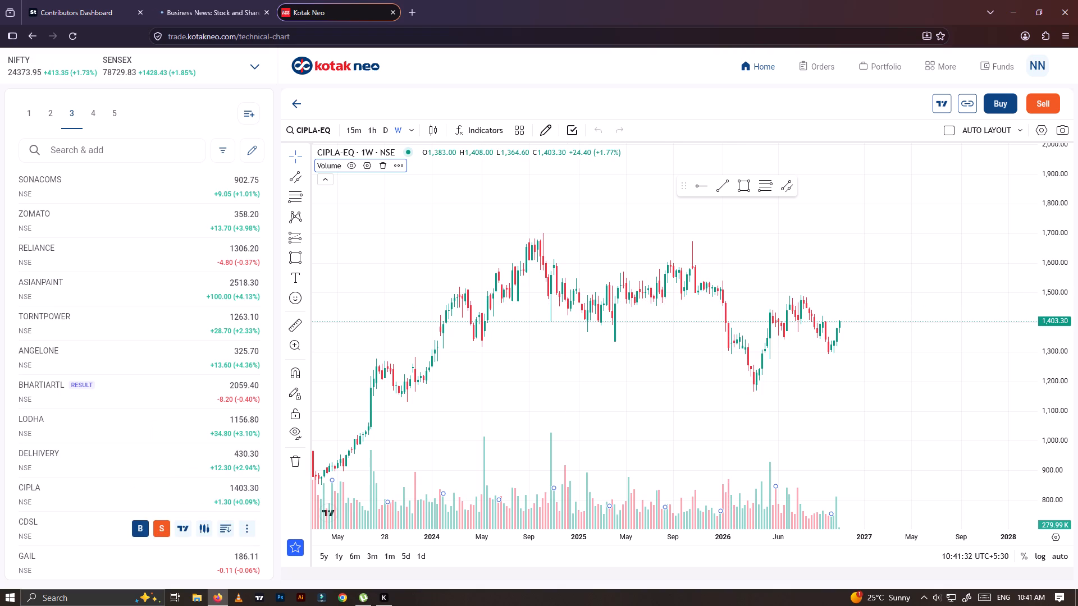
# Open GAIL's weekly chart from the watchlist and examine its full price history back to 2000.
pyautogui.click(208, 565)
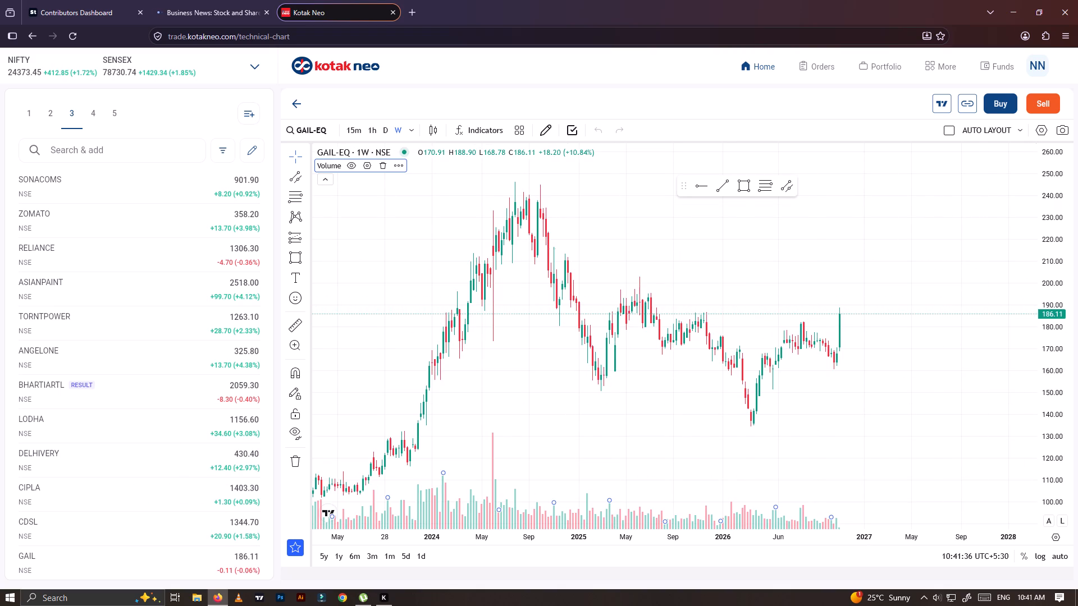
pyautogui.moveTo(1068, 228); pyautogui.dragTo(1054, 455)
pyautogui.scroll(-12, 664, 336)
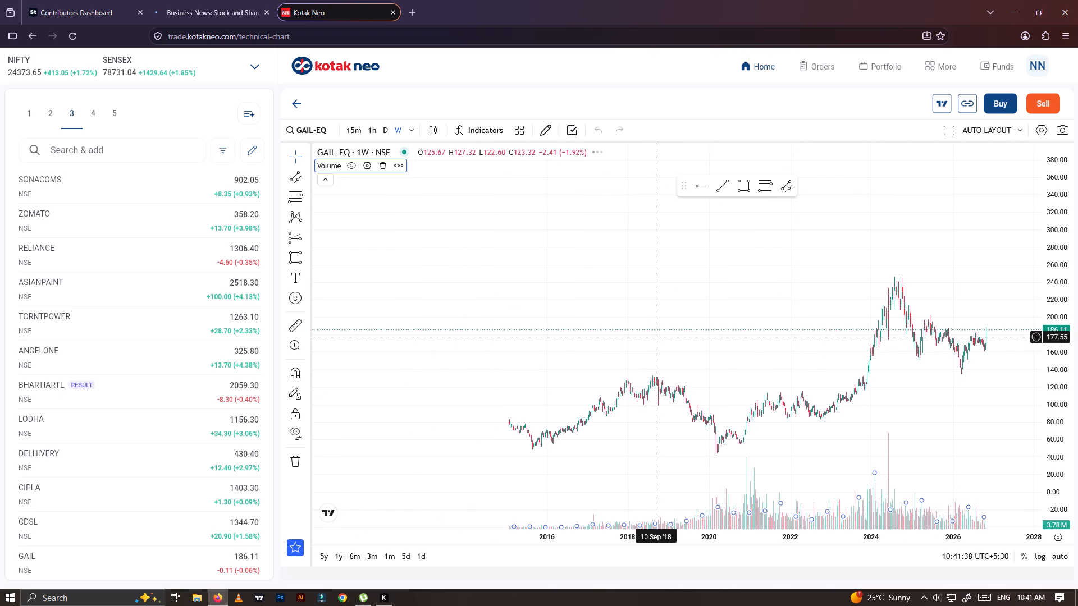
pyautogui.scroll(-4, 656, 337)
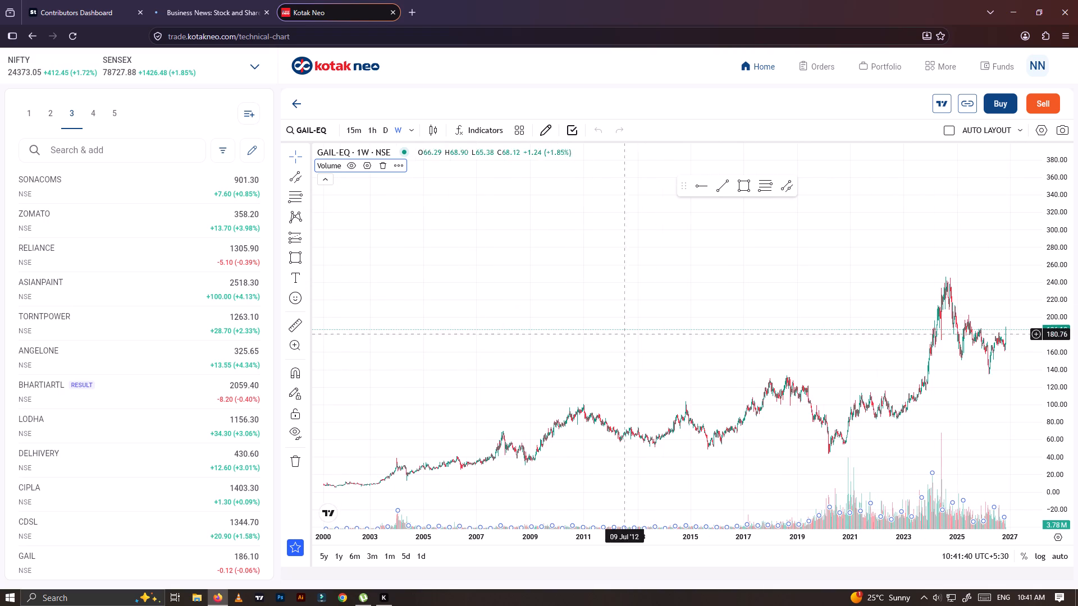
# Switch to the Moneycontrol page, close its advertisements and Super Pro offer, and decline push notifications.
pyautogui.click(241, 0)
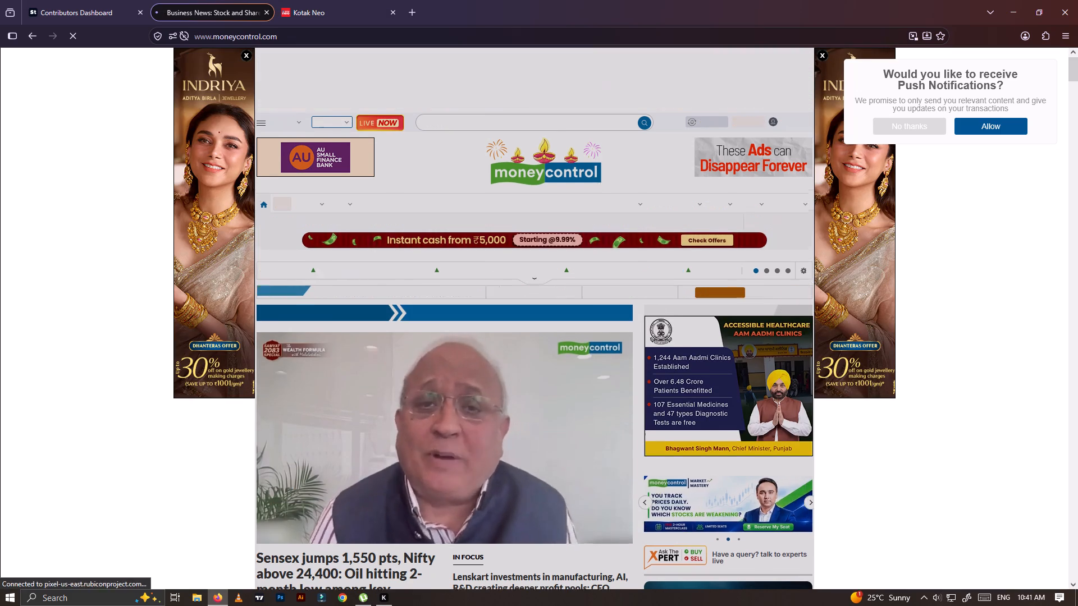
pyautogui.click(824, 57)
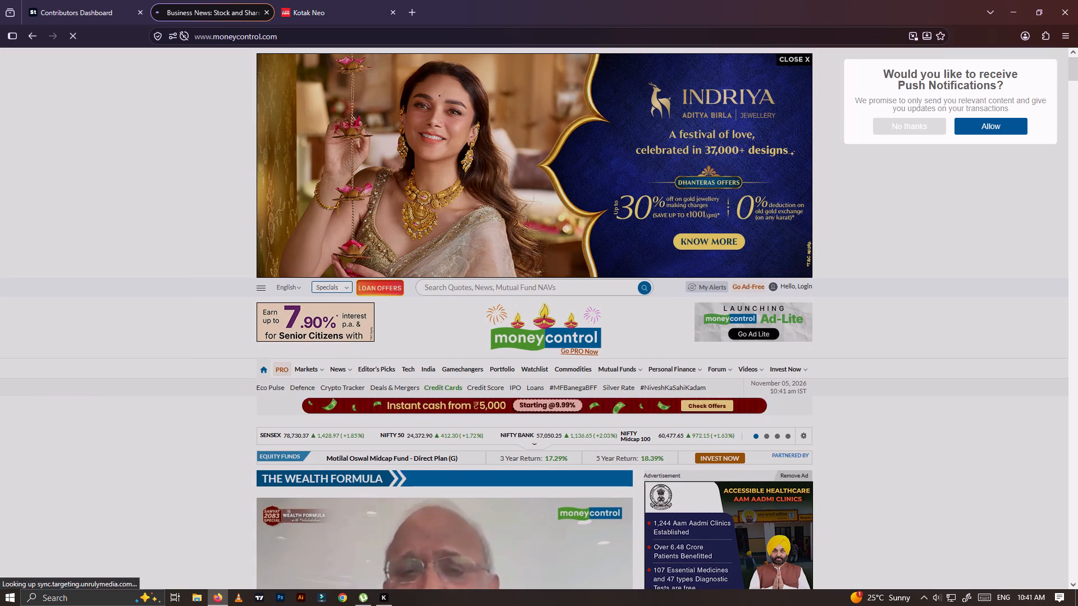
pyautogui.click(804, 58)
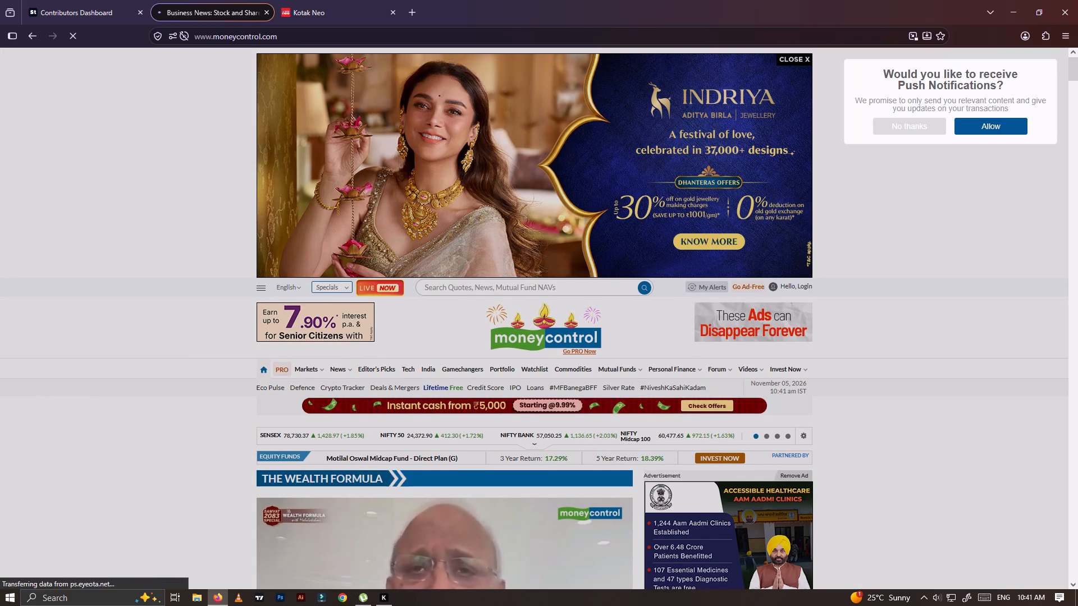
pyautogui.click(804, 58)
pyautogui.scroll(-4, 550, 457)
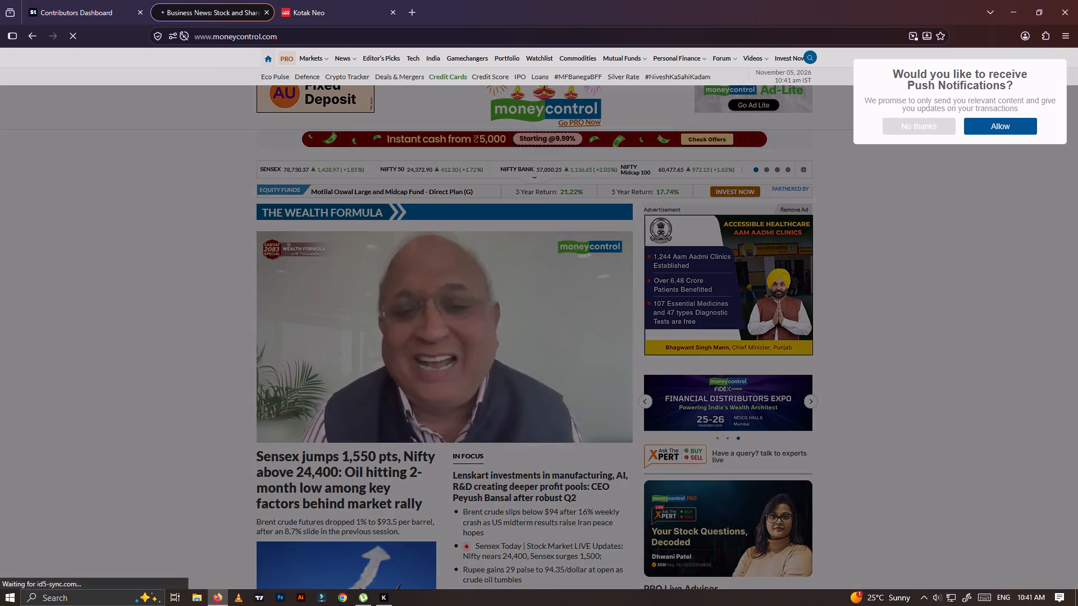
pyautogui.click(656, 187)
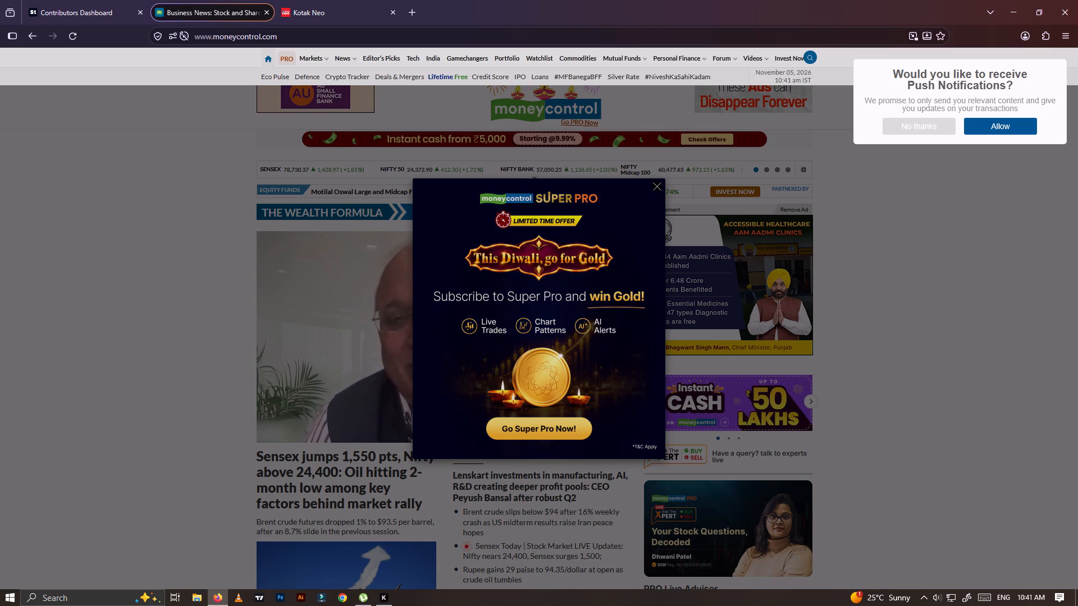
pyautogui.click(924, 127)
pyautogui.click(655, 186)
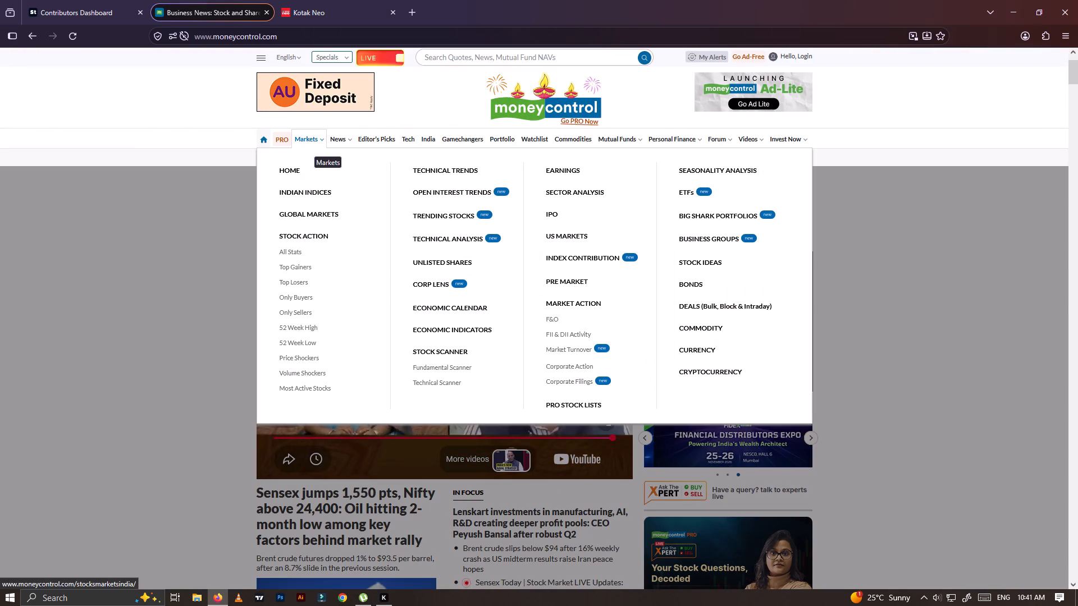
# Open Moneycontrol's Indian Indices page from the Markets section.
pyautogui.click(308, 190)
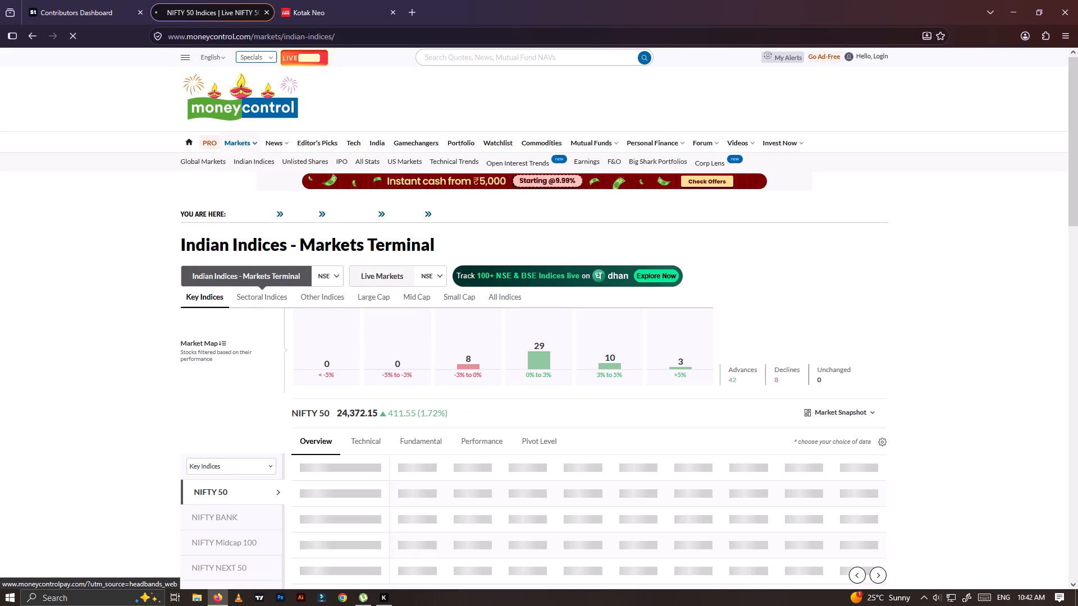
# Show the Technical data for the NIFTY 50 stocks and read through their moving averages, RSI, MACD and other indicators.
pyautogui.scroll(-1, 486, 385)
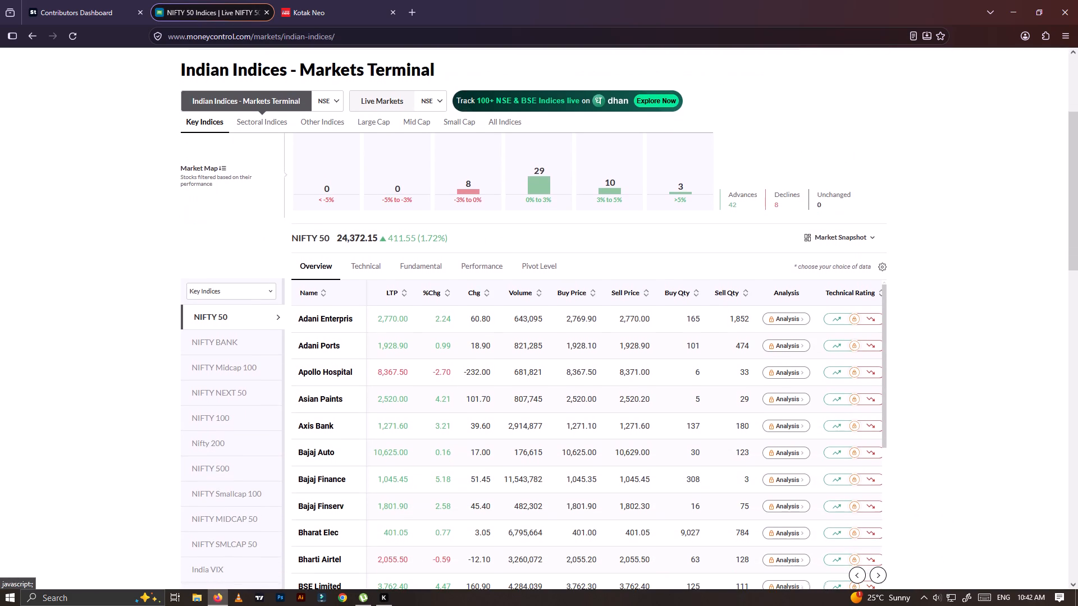
pyautogui.click(370, 266)
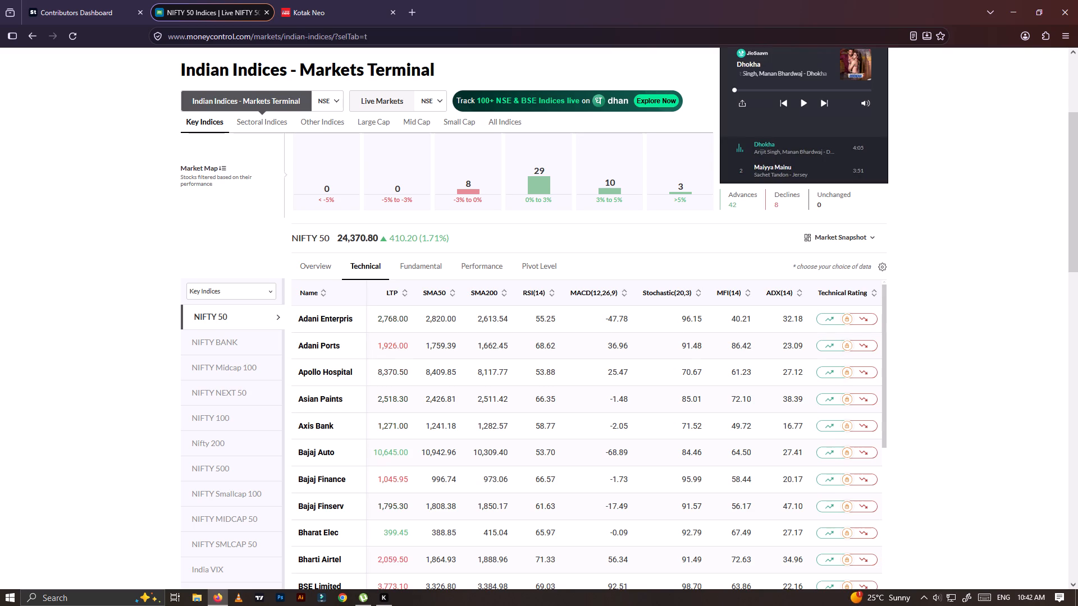
pyautogui.scroll(-2, 640, 354)
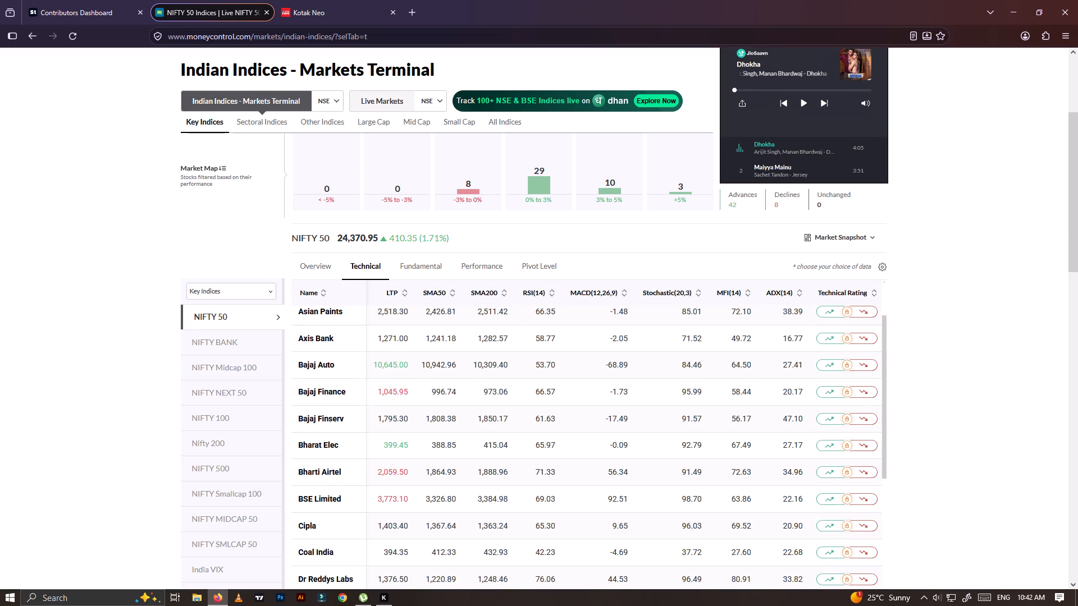
pyautogui.scroll(-1, 336, 449)
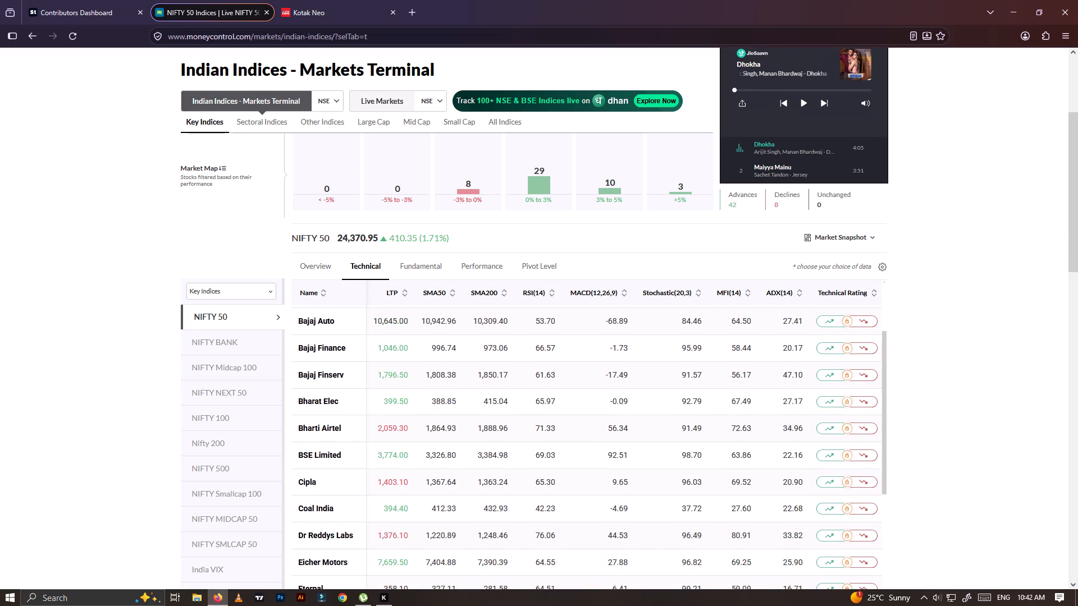
pyautogui.scroll(-1, 336, 449)
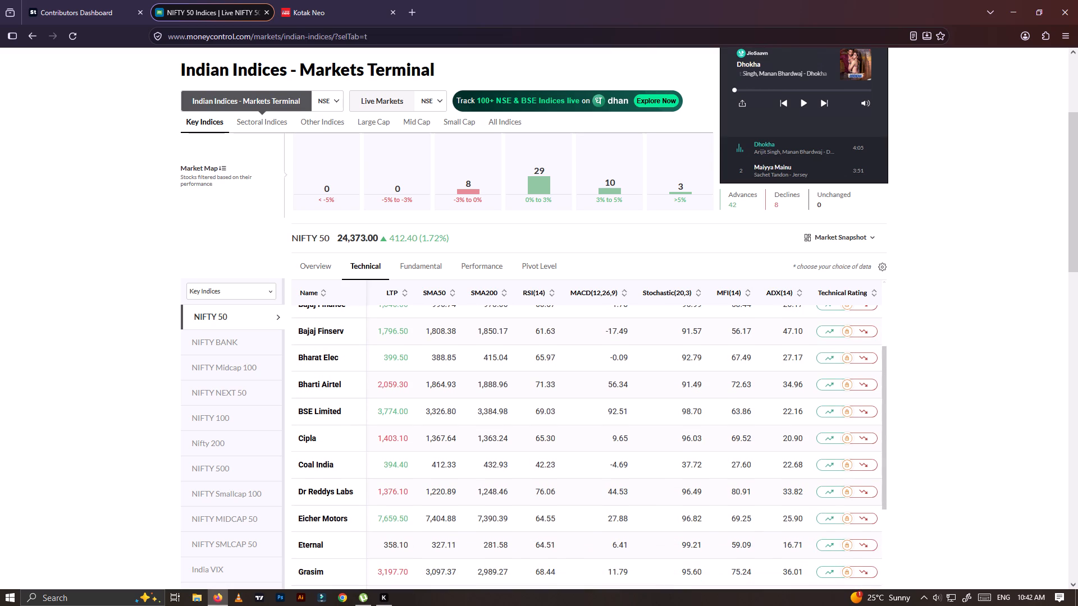
pyautogui.scroll(-2, 336, 449)
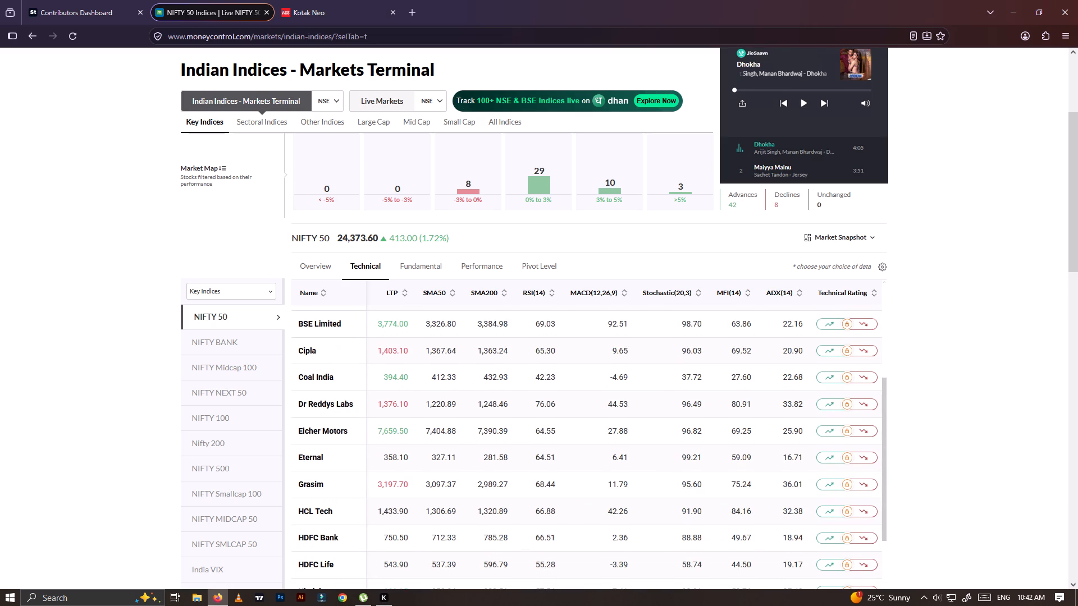
pyautogui.scroll(-2, 336, 449)
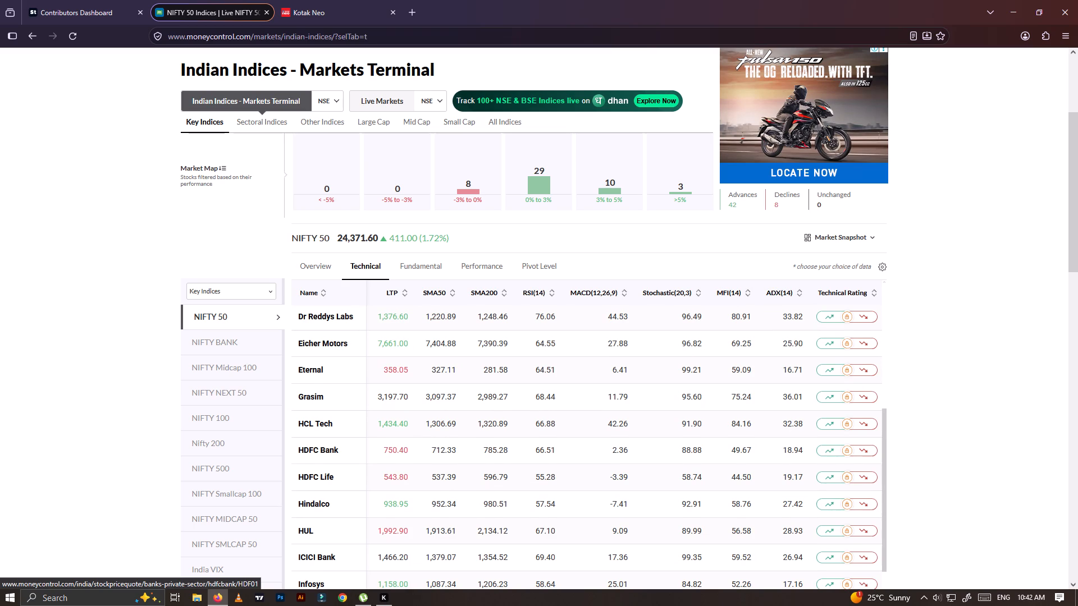
pyautogui.scroll(-6, 336, 448)
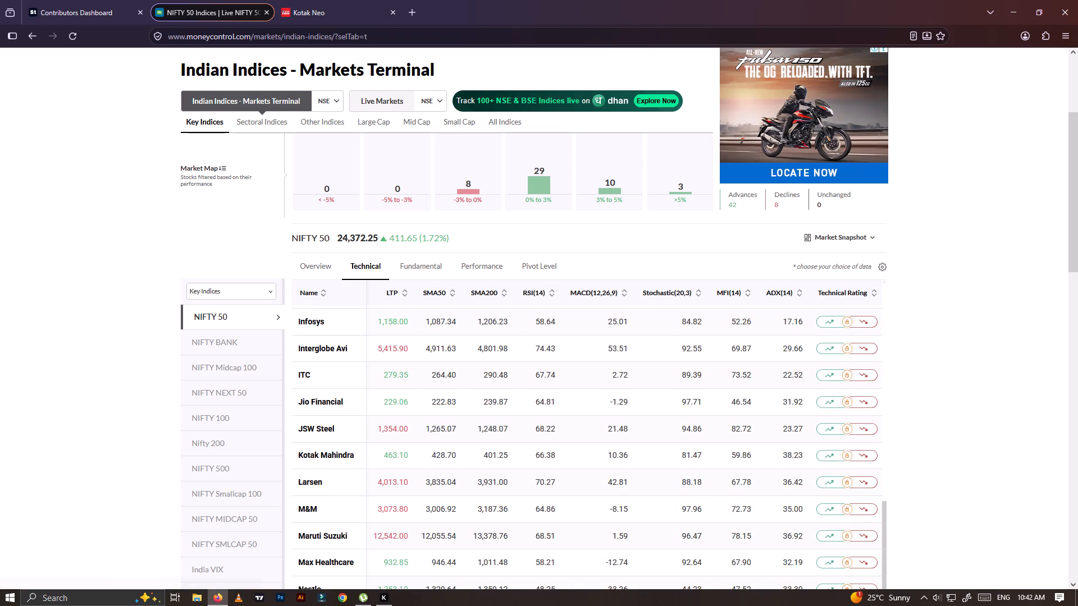
pyautogui.scroll(-3, 336, 448)
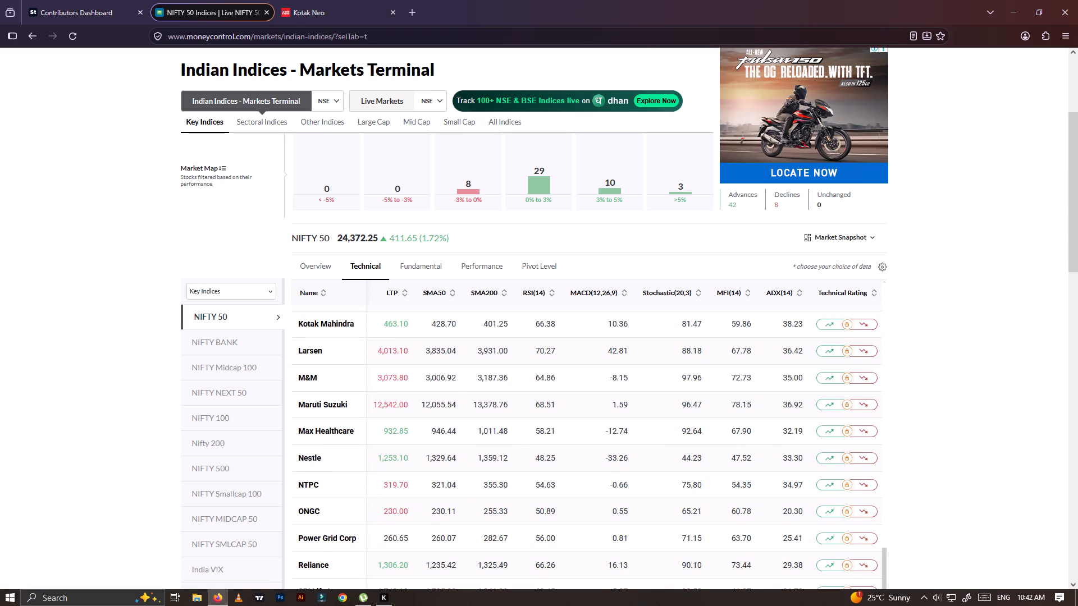
# Open NTPC's share price page from the NIFTY 50 list and examine its key statistics and daily advanced chart.
pyautogui.click(316, 484)
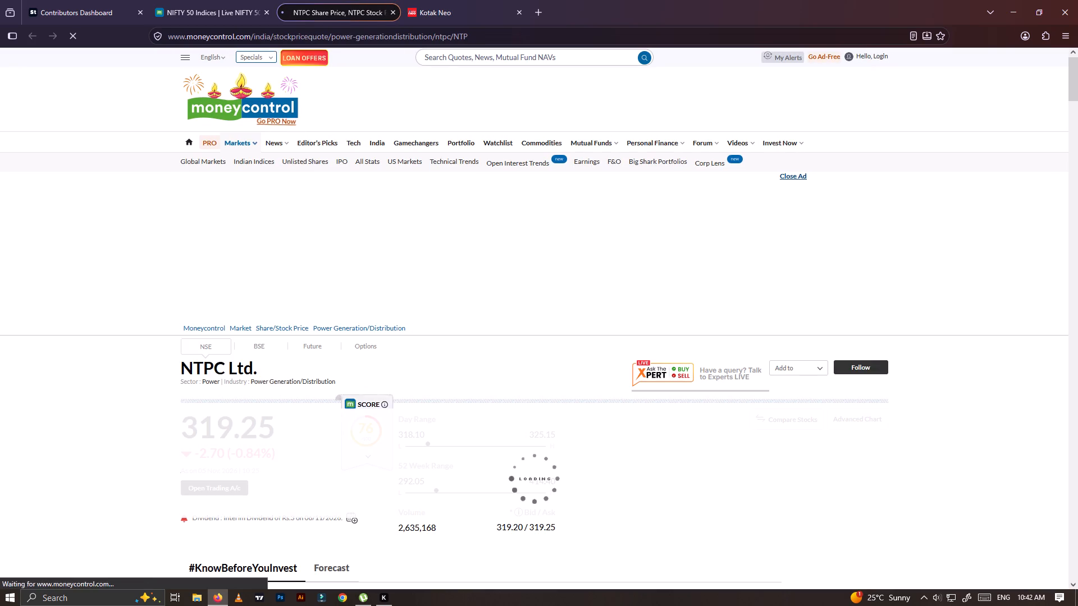
pyautogui.scroll(-1, 441, 375)
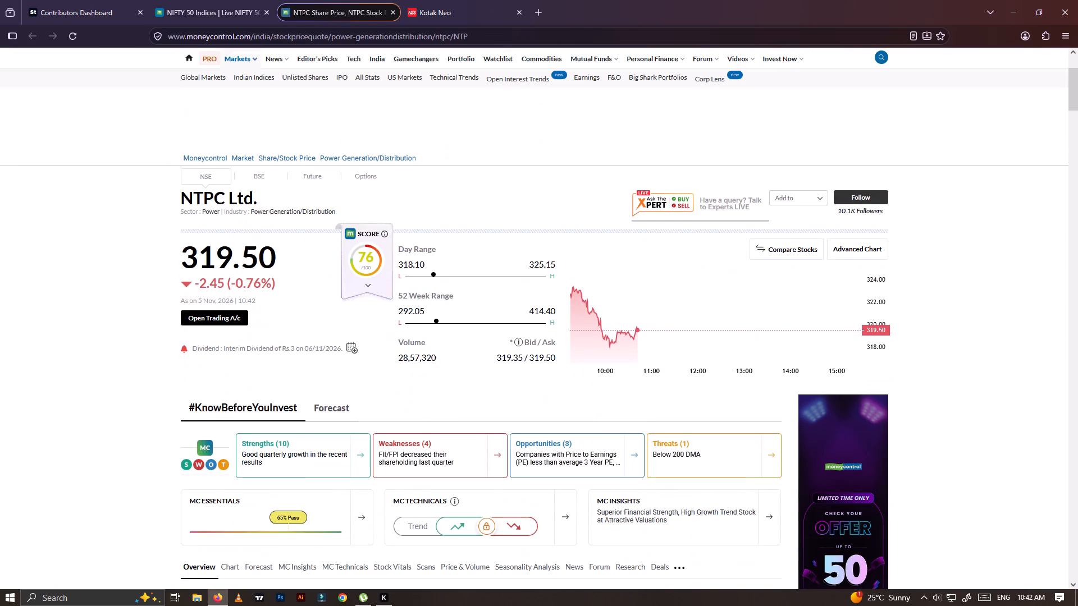
pyautogui.scroll(-4, 441, 375)
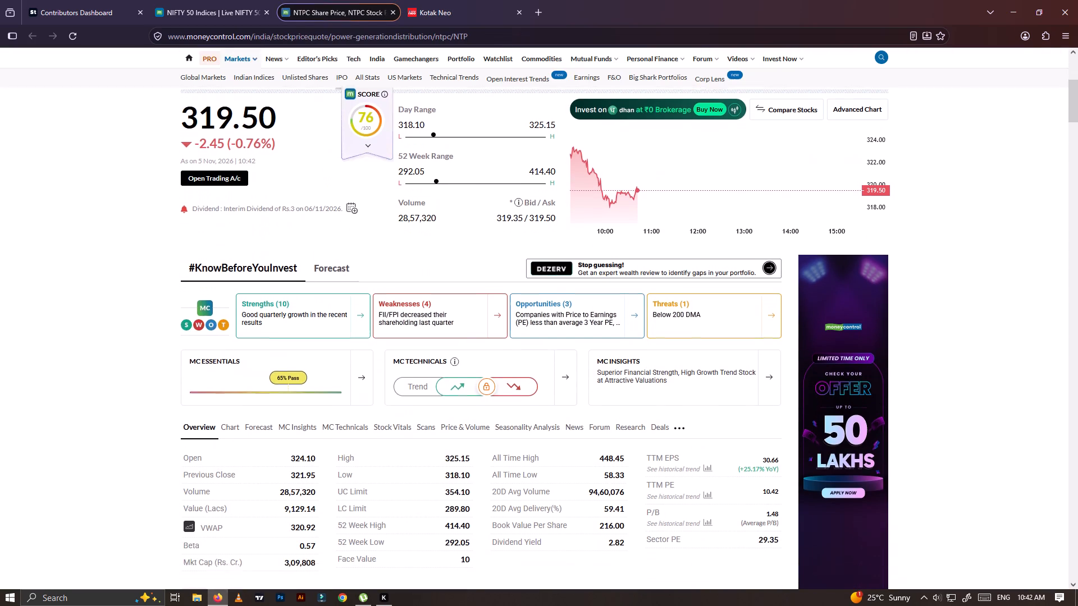
pyautogui.scroll(-6, 438, 374)
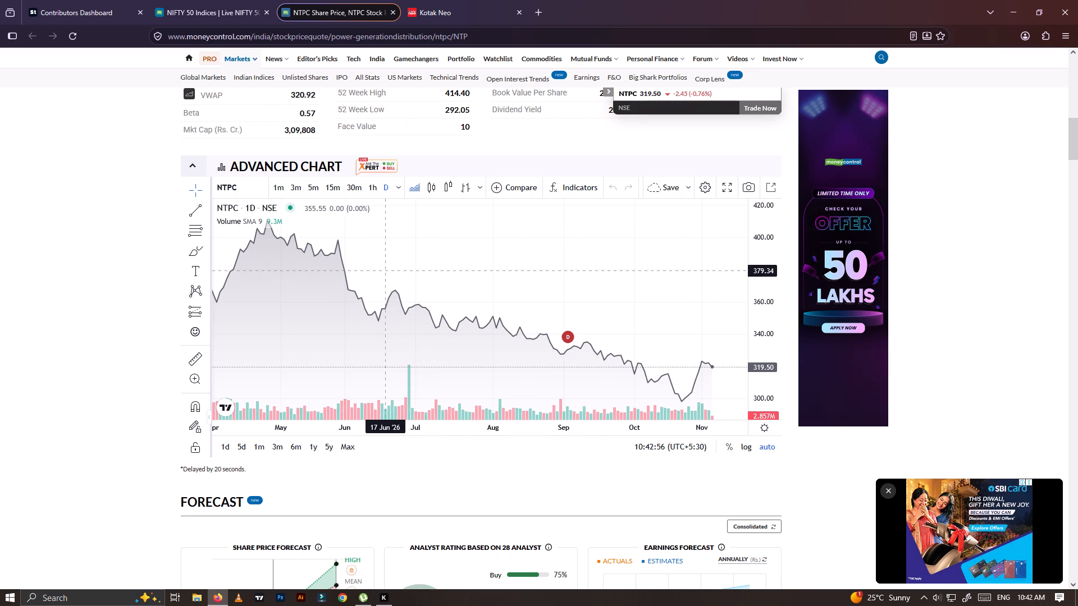
pyautogui.scroll(6, 383, 306)
pyautogui.scroll(-5, 383, 307)
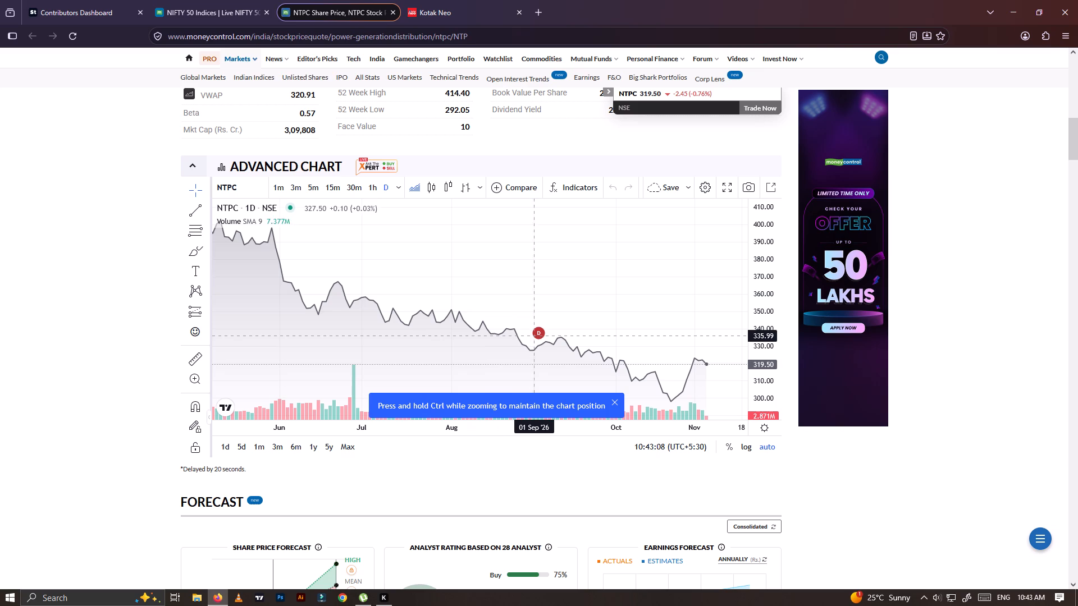
# Close the NTPC page to return to Kotak Neo's GAIL chart, and maximise the browser window again.
pyautogui.doubleClick(392, 13)
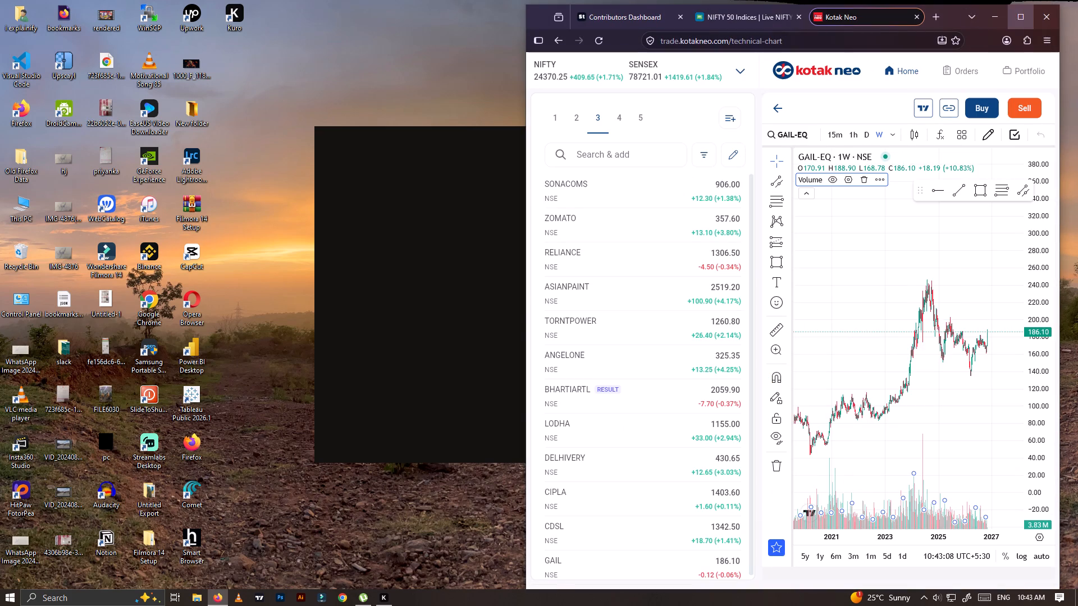
pyautogui.click(1017, 22)
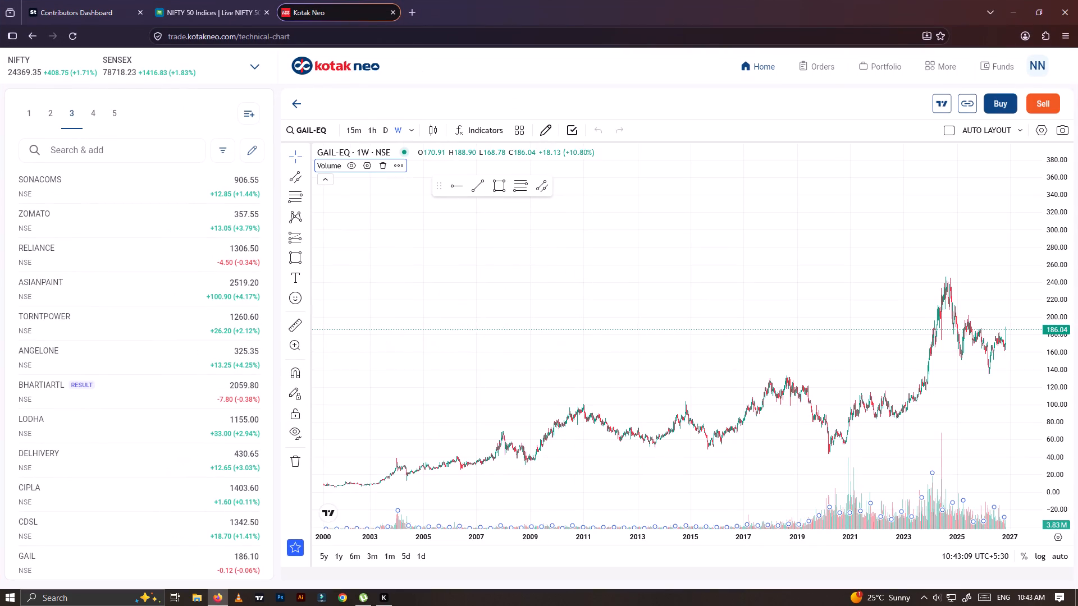
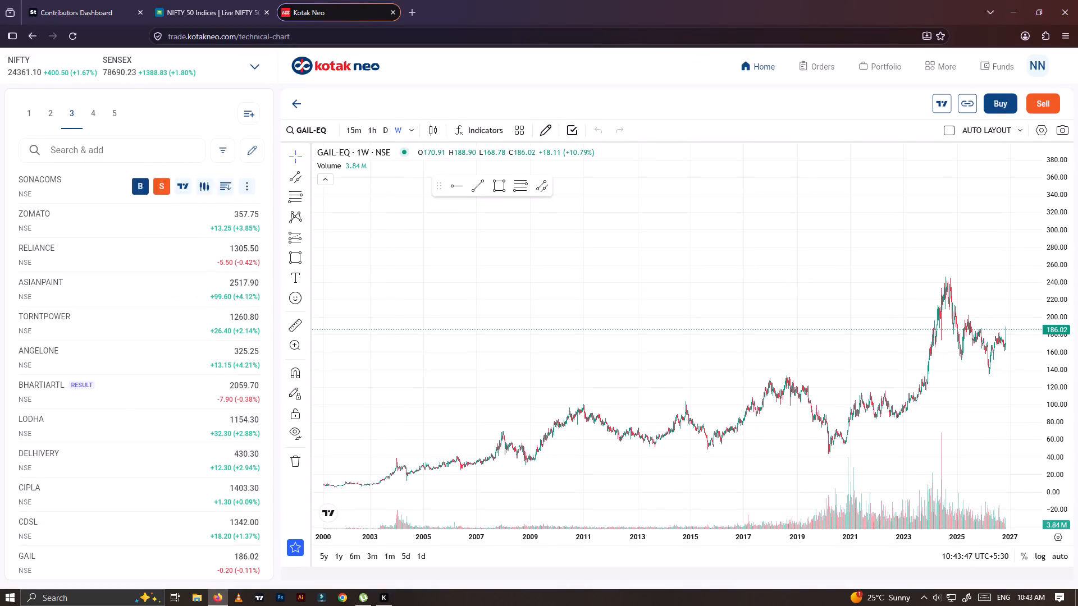
# Open BANKEX's technical chart from Watchlist 5 and view its weekly price history.
pyautogui.click(84, 116)
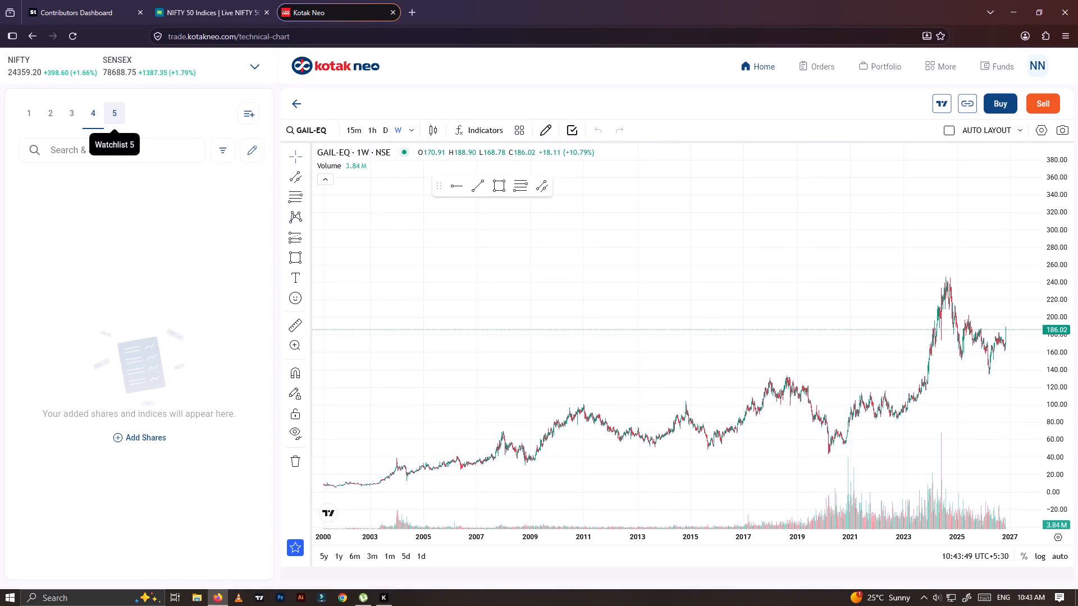
pyautogui.click(116, 114)
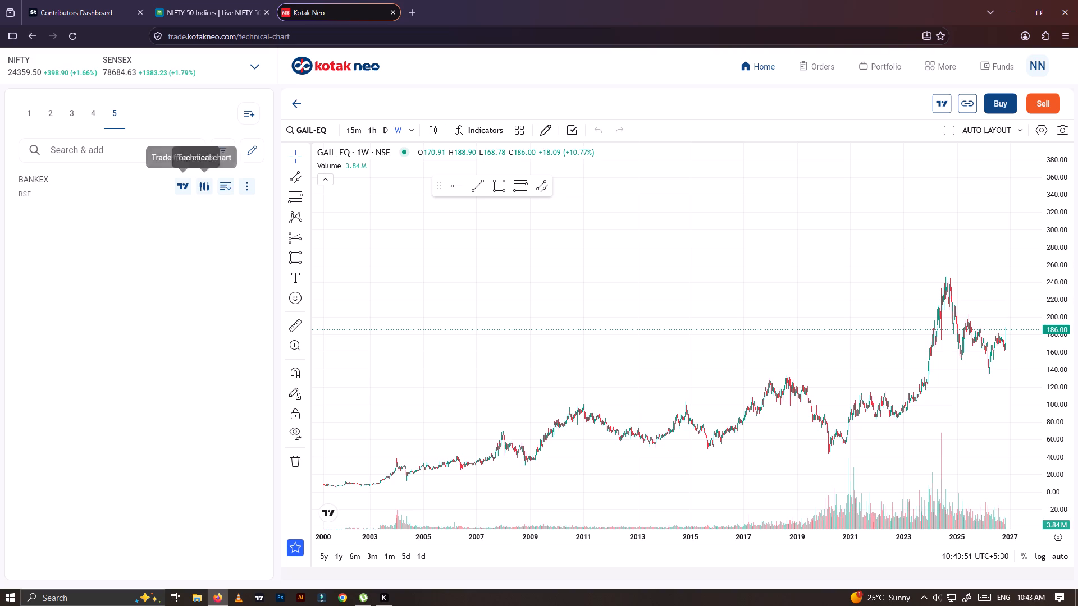
pyautogui.click(206, 191)
pyautogui.scroll(10, 901, 376)
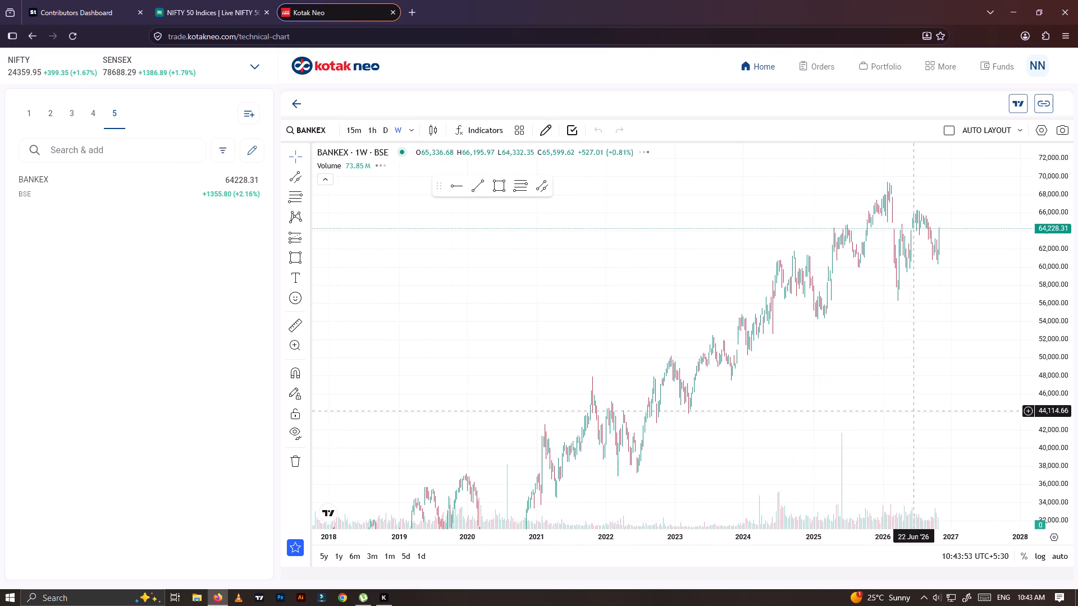
pyautogui.moveTo(1044, 245); pyautogui.dragTo(1031, 348)
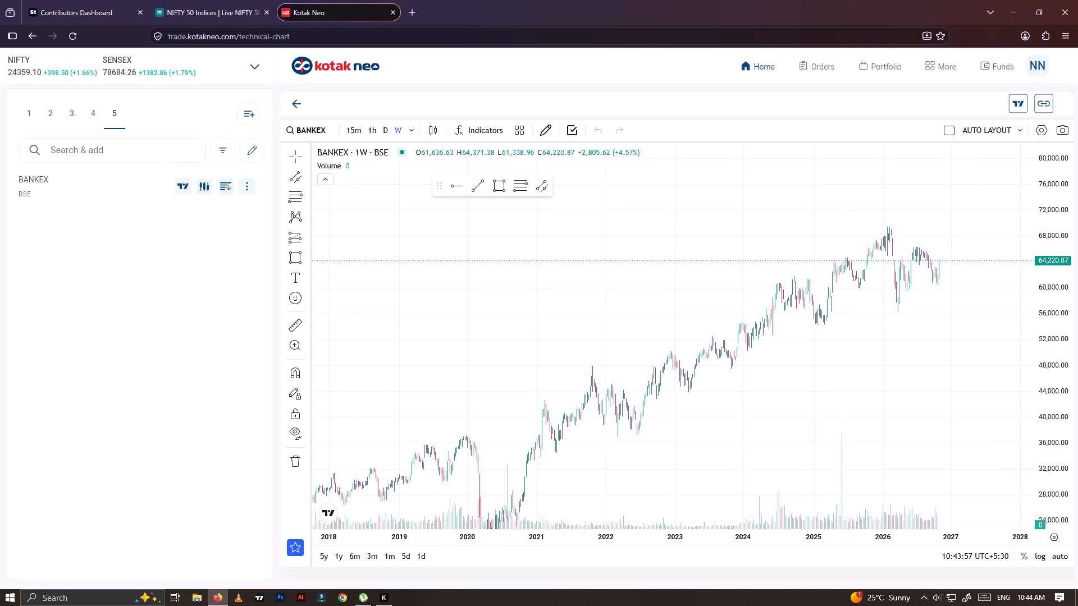
# Search for NTPC and add the NSE-listed NTPC Ltd stock to Watchlist 4.
pyautogui.click(89, 119)
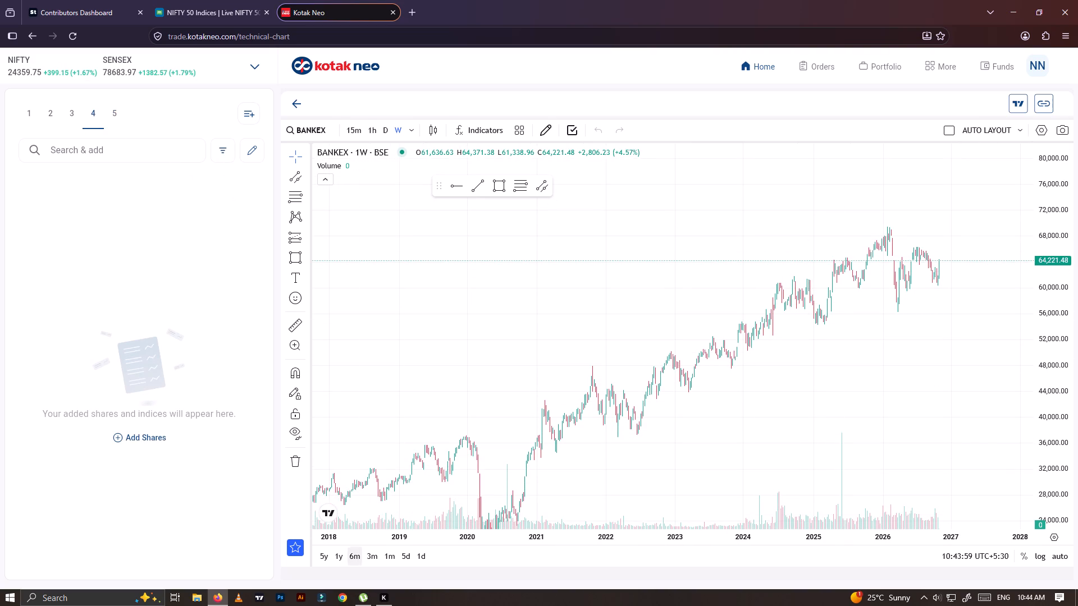
pyautogui.click(208, 0)
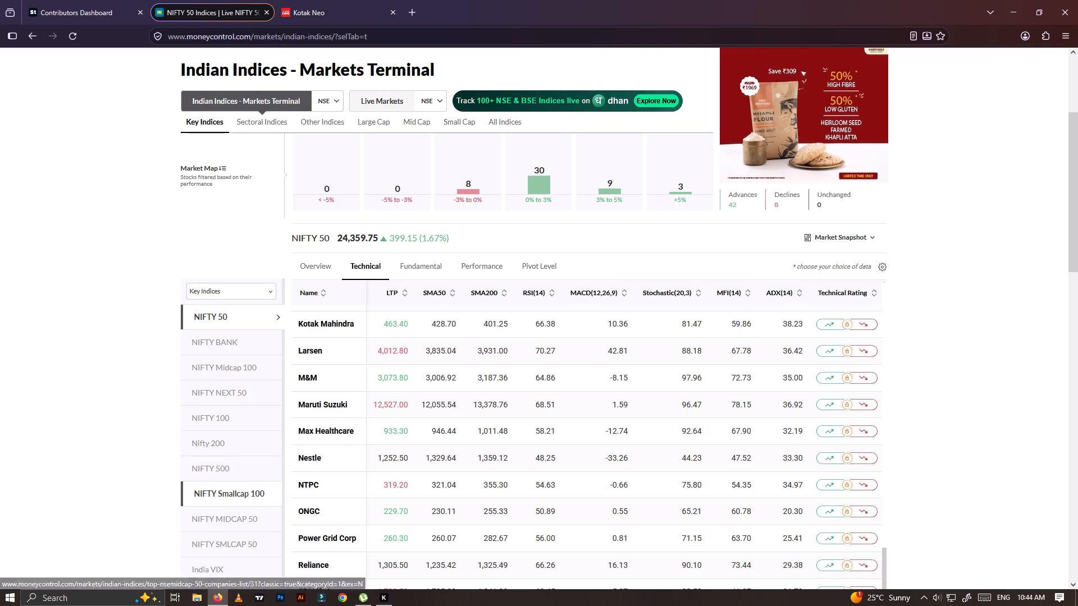
pyautogui.click(302, 0)
pyautogui.click(113, 151)
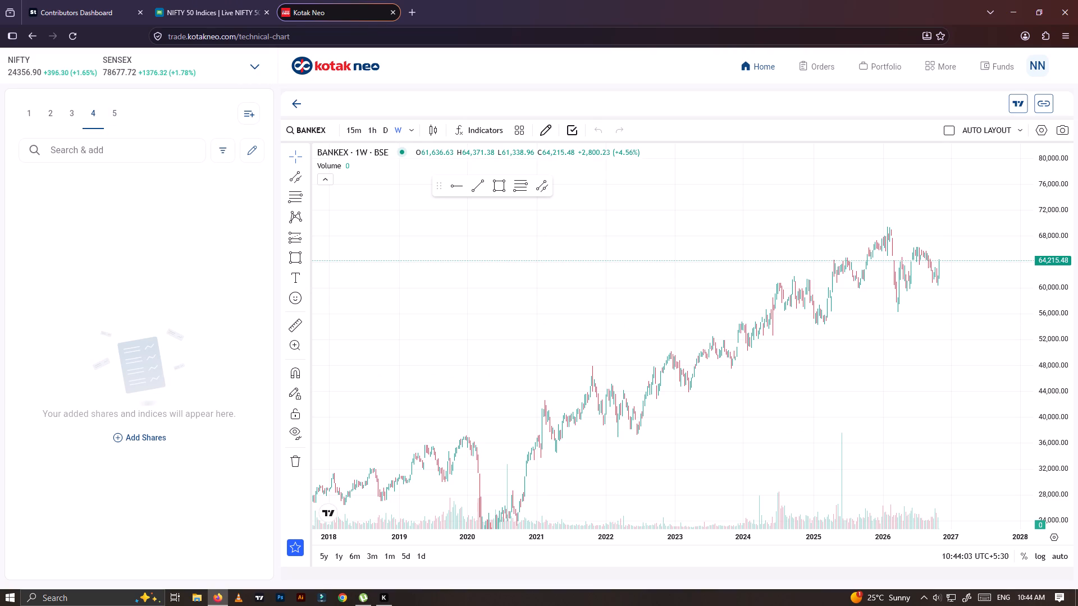
pyautogui.press('n')
pyautogui.write('tp')
pyautogui.press('c')
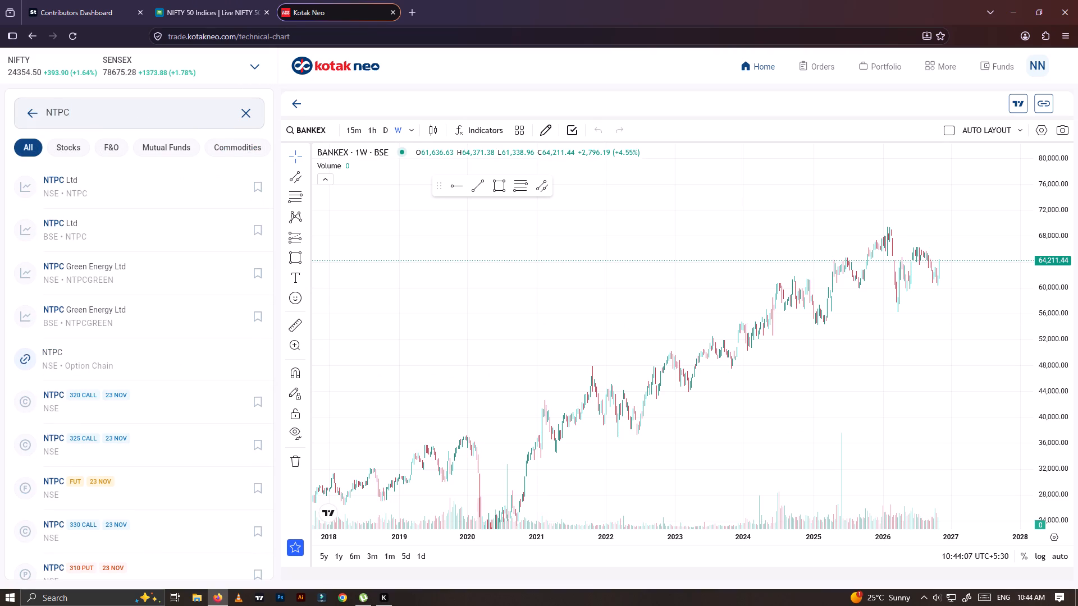
pyautogui.click(257, 187)
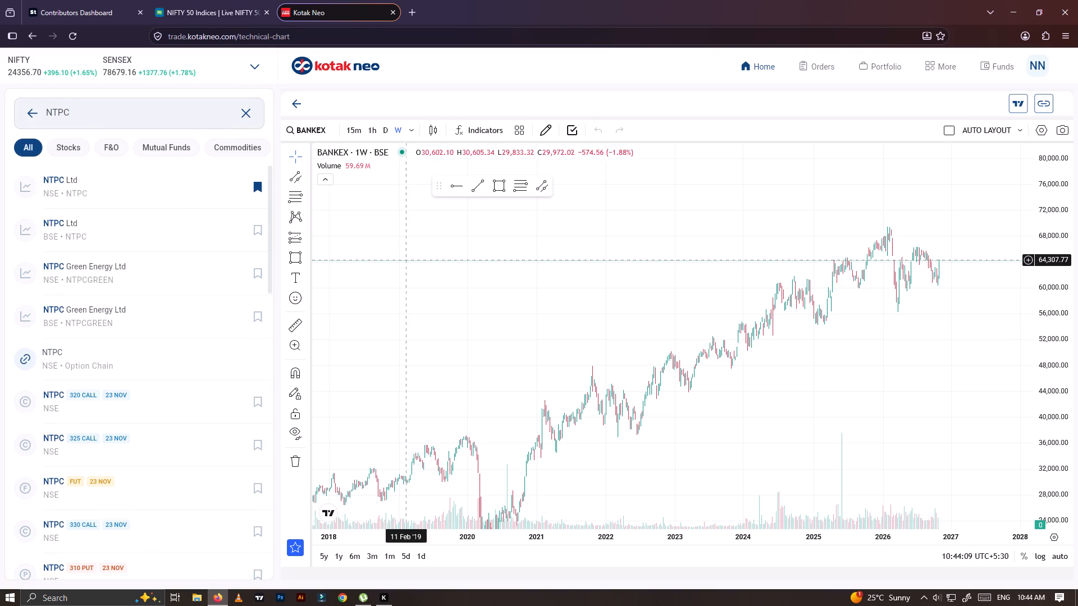
pyautogui.click(488, 279)
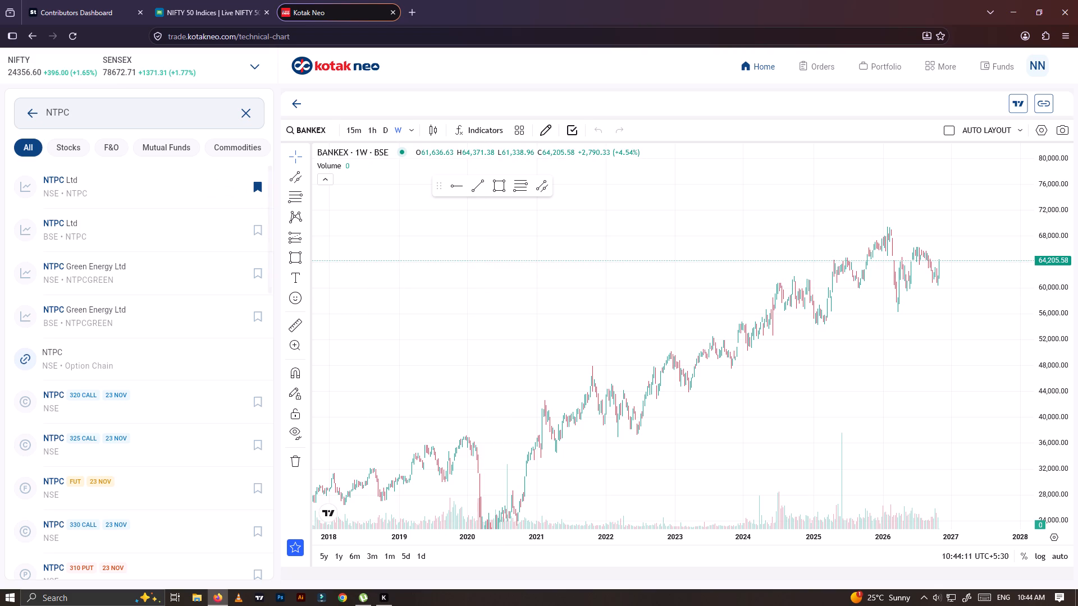
pyautogui.click(244, 111)
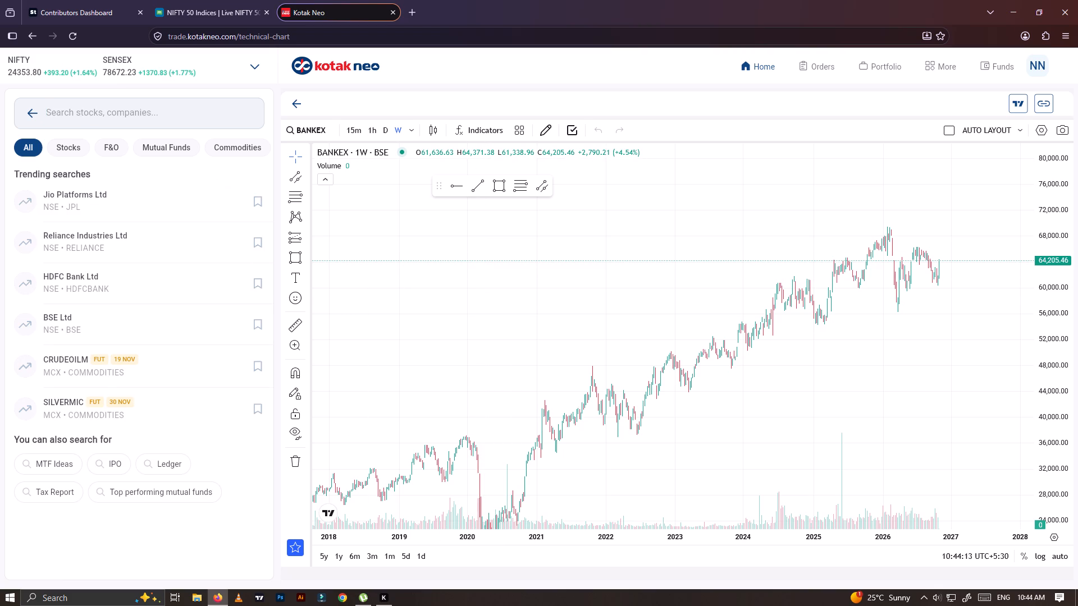
pyautogui.click(33, 113)
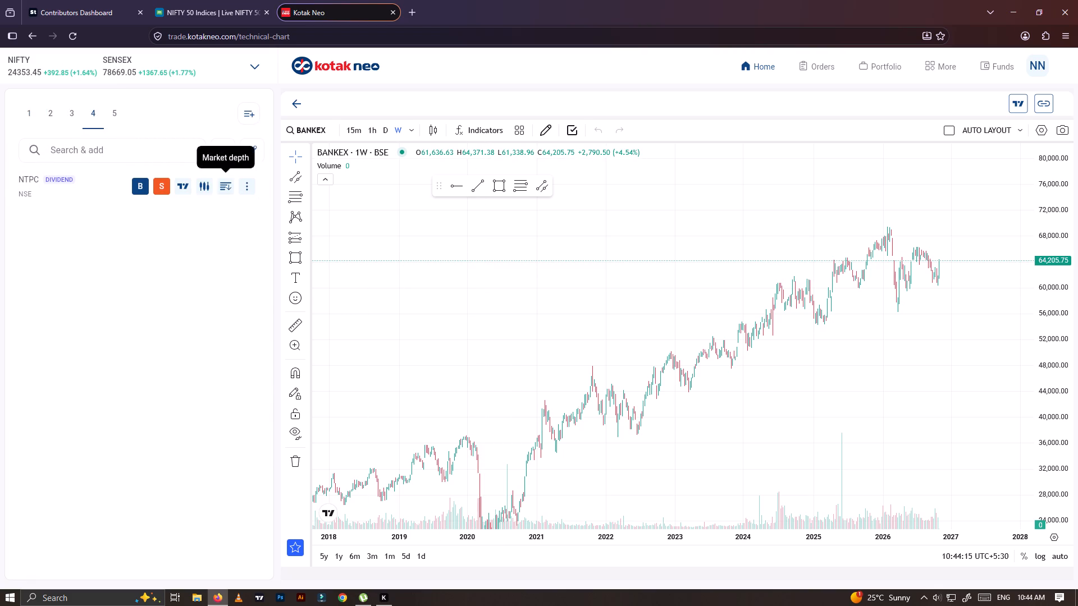
# Open NTPC's technical chart from Watchlist 4 and examine its weekly price swings since 2024.
pyautogui.click(206, 182)
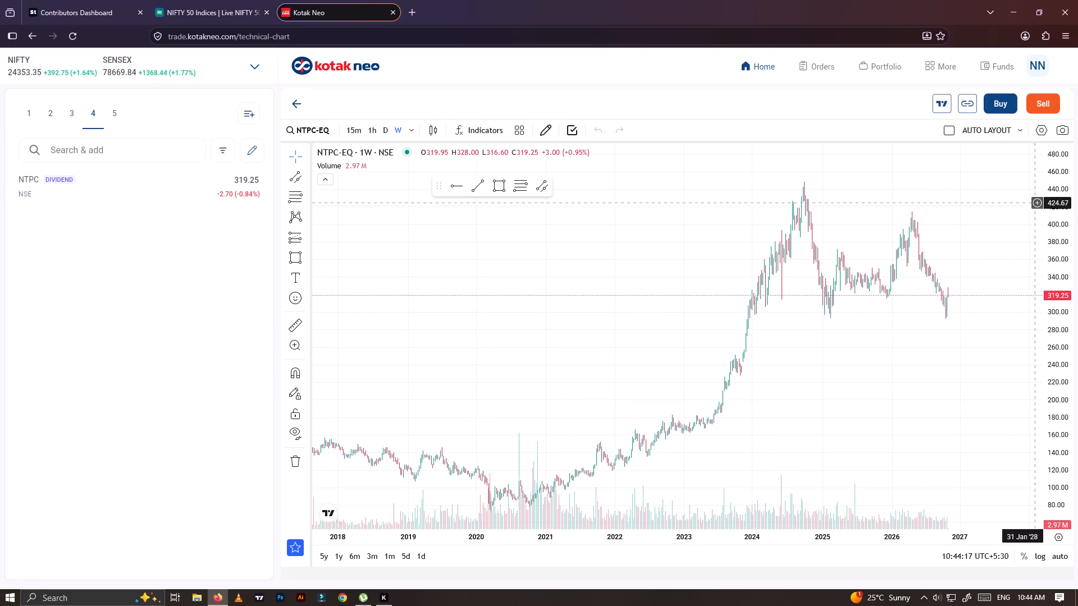
pyautogui.moveTo(1047, 200); pyautogui.dragTo(1048, 342)
pyautogui.scroll(-6, 841, 389)
pyautogui.moveTo(874, 316); pyautogui.dragTo(606, 320)
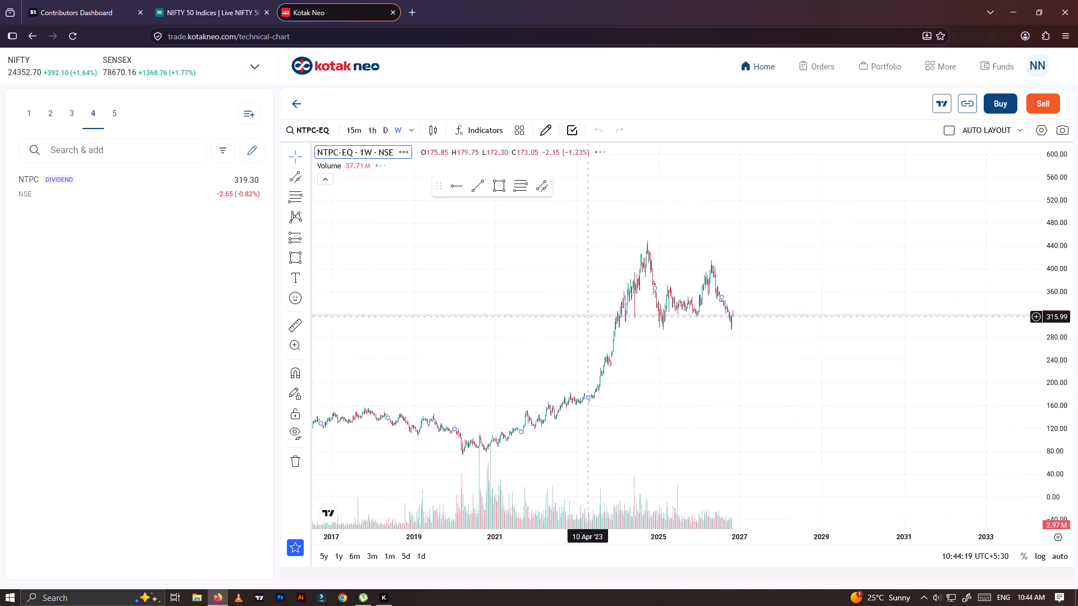
pyautogui.scroll(5, 584, 318)
pyautogui.moveTo(454, 336); pyautogui.dragTo(745, 341)
pyautogui.scroll(5, 676, 338)
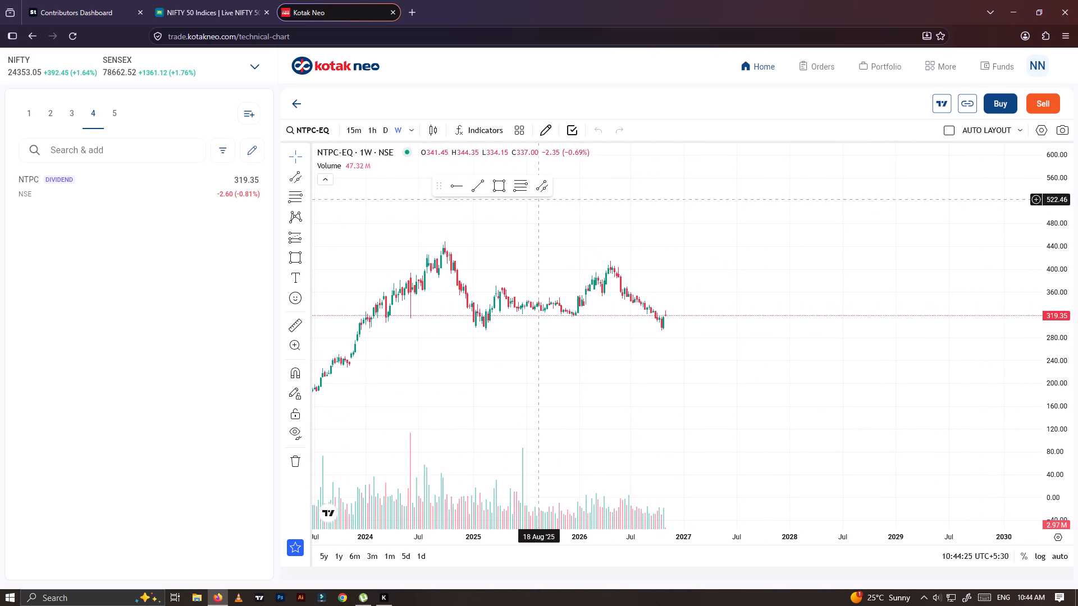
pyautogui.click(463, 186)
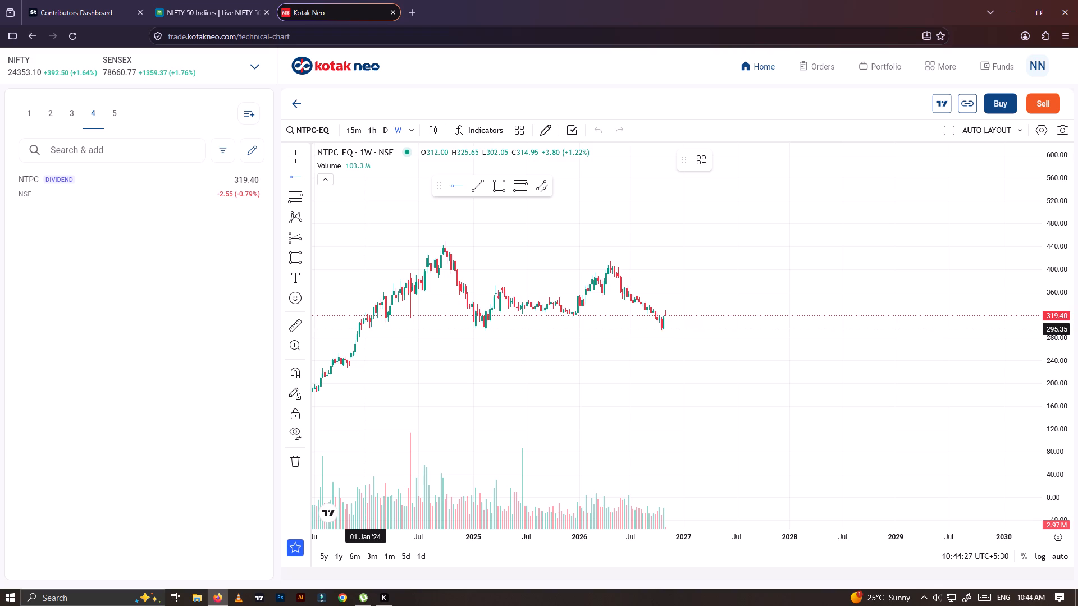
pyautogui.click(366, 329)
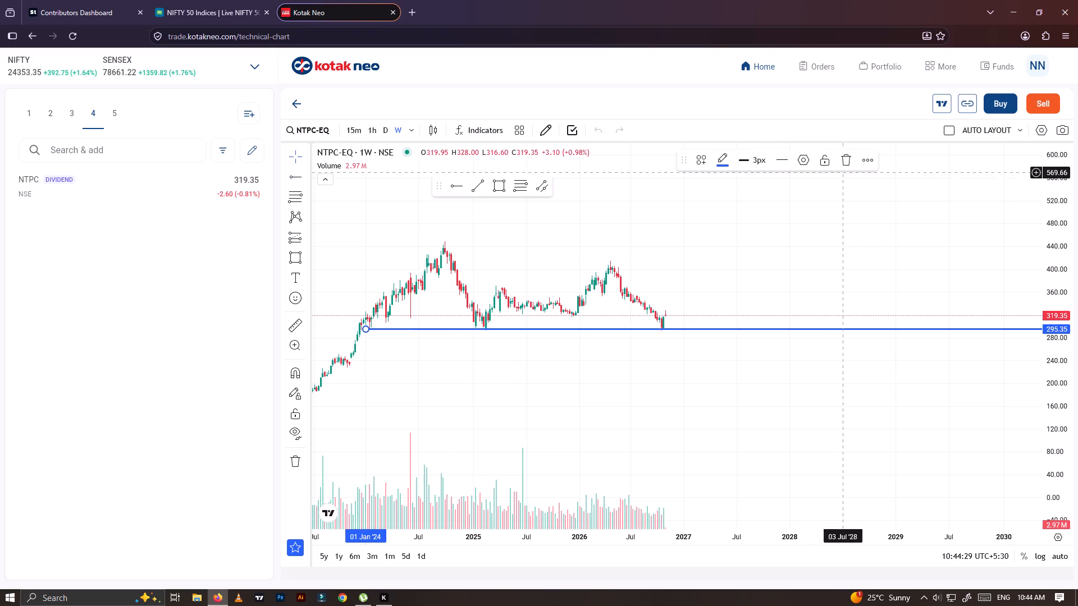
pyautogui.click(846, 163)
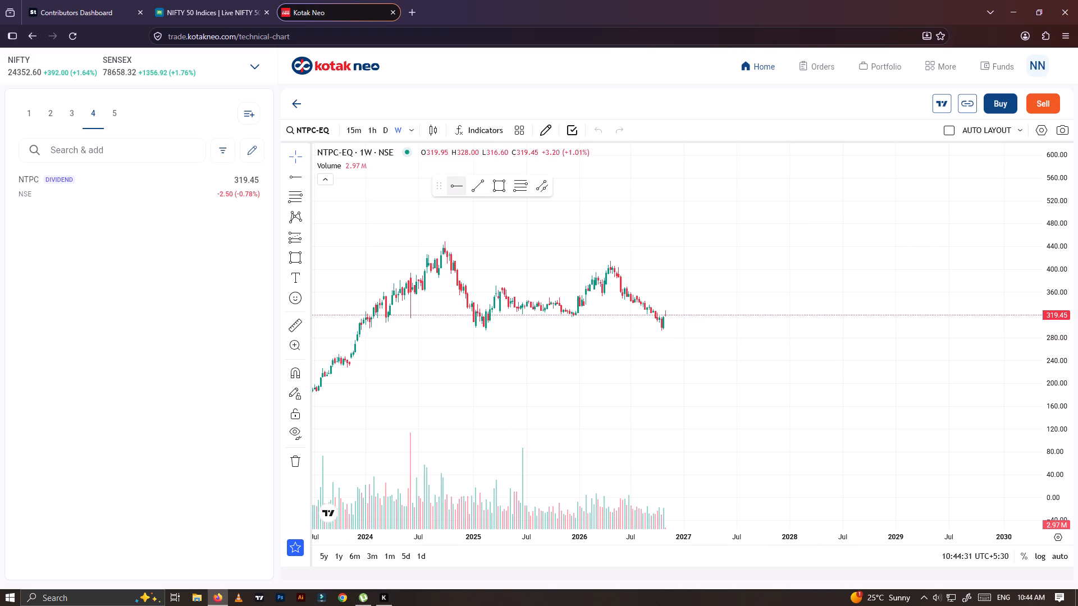
# Place a horizontal ray at about 294.36 from January 2024 along NTPC's swing lows and lock it.
pyautogui.click(463, 190)
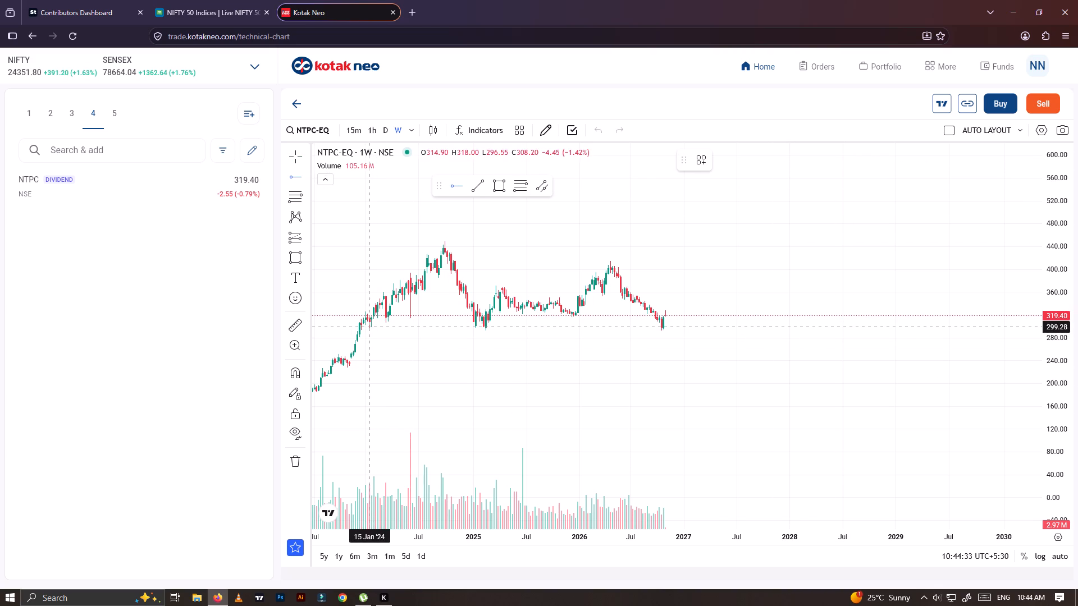
pyautogui.click(368, 329)
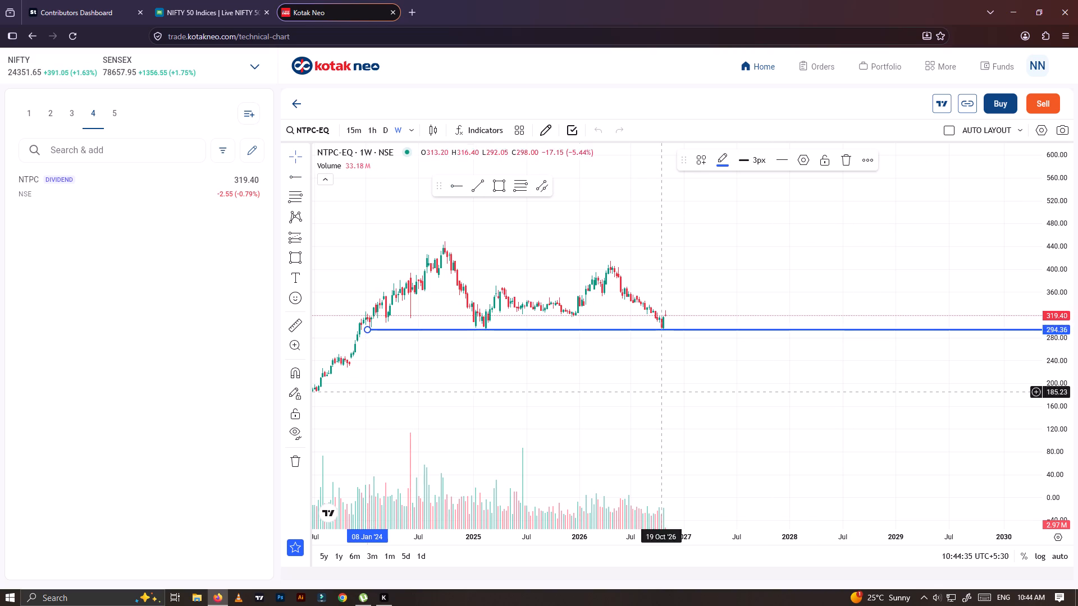
pyautogui.click(828, 162)
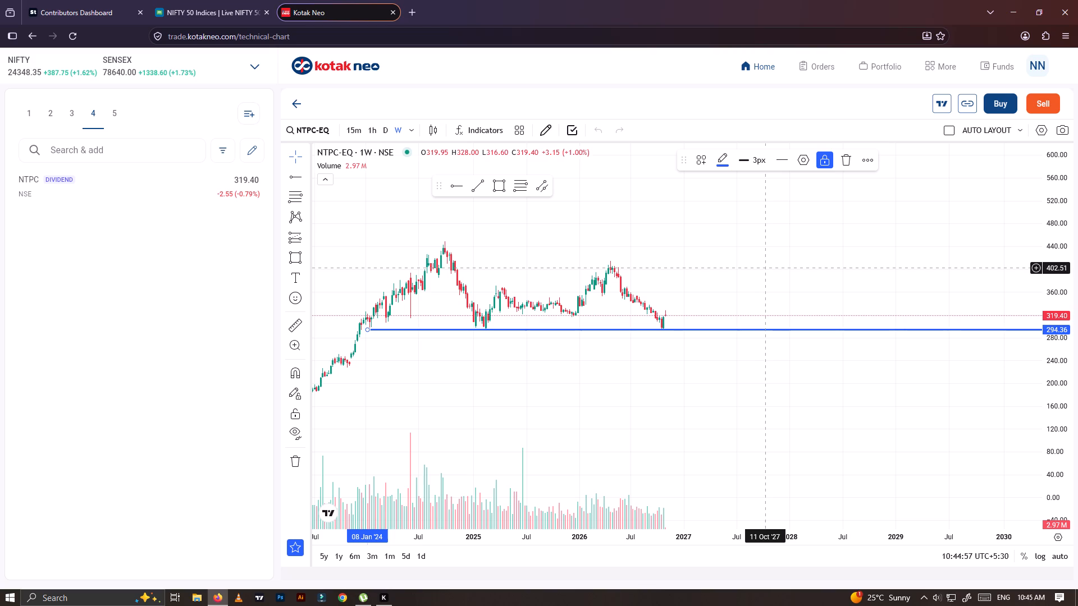
# Draw a Fibonacci retracement on NTPC from the 2024 high at about 447.71 to about 293.40 on the support ray, and lock it.
pyautogui.moveTo(1067, 403); pyautogui.dragTo(1034, 229)
pyautogui.moveTo(736, 257); pyautogui.dragTo(763, 347)
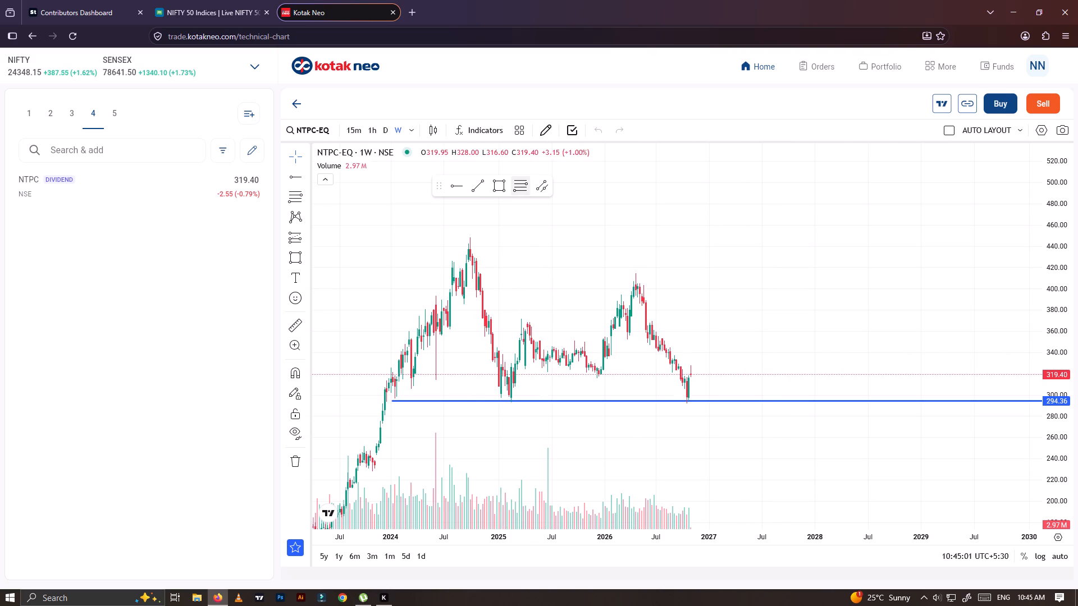
pyautogui.click(515, 189)
pyautogui.click(460, 238)
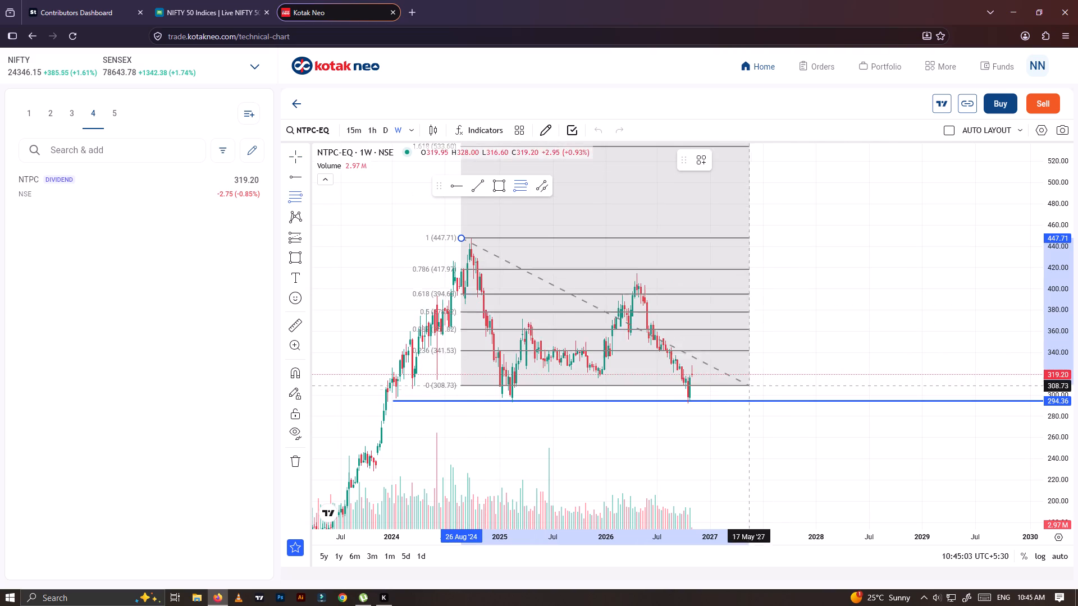
pyautogui.click(803, 402)
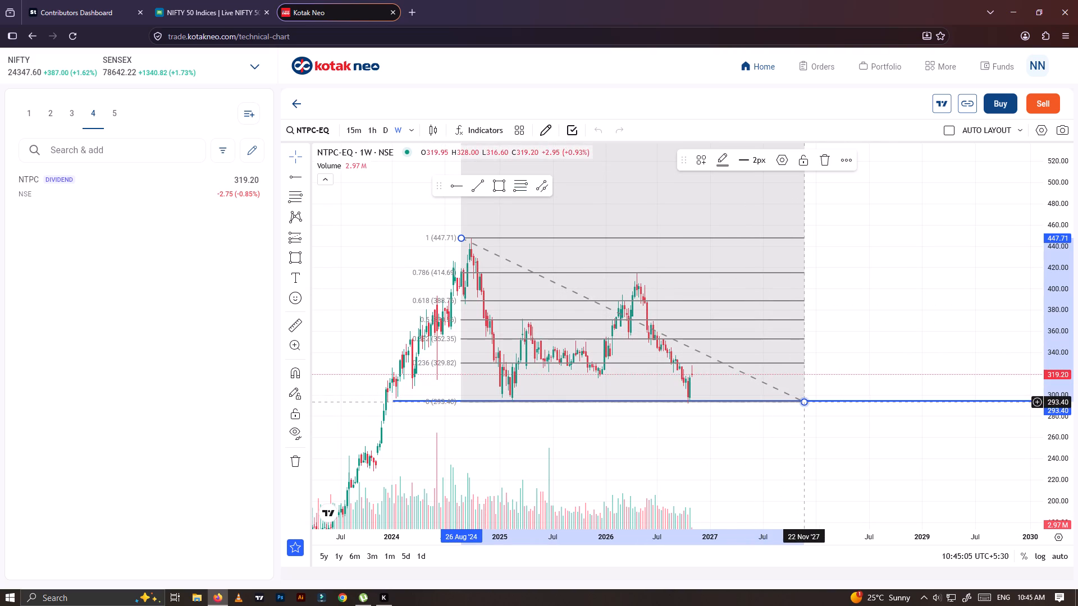
pyautogui.moveTo(736, 437); pyautogui.dragTo(771, 437)
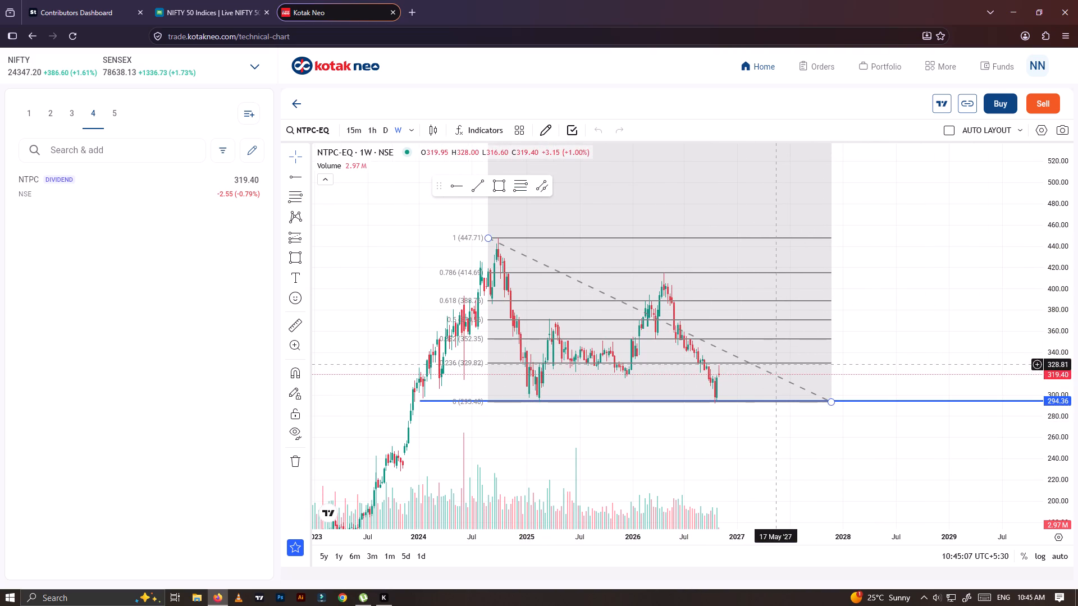
pyautogui.click(776, 364)
pyautogui.scroll(2, 722, 436)
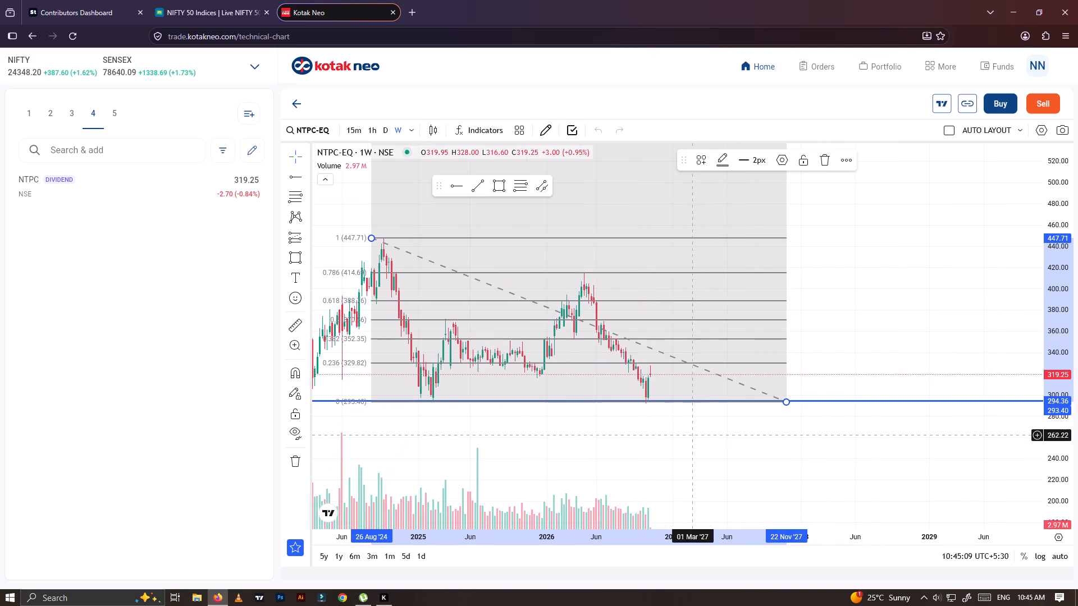
pyautogui.moveTo(625, 438); pyautogui.dragTo(704, 438)
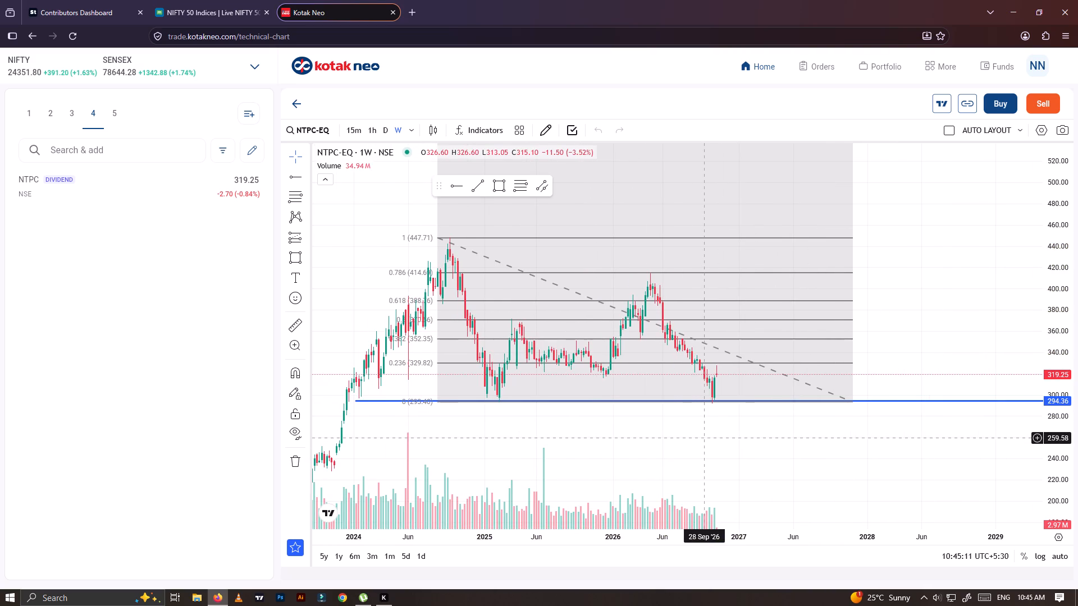
pyautogui.click(678, 239)
pyautogui.click(805, 166)
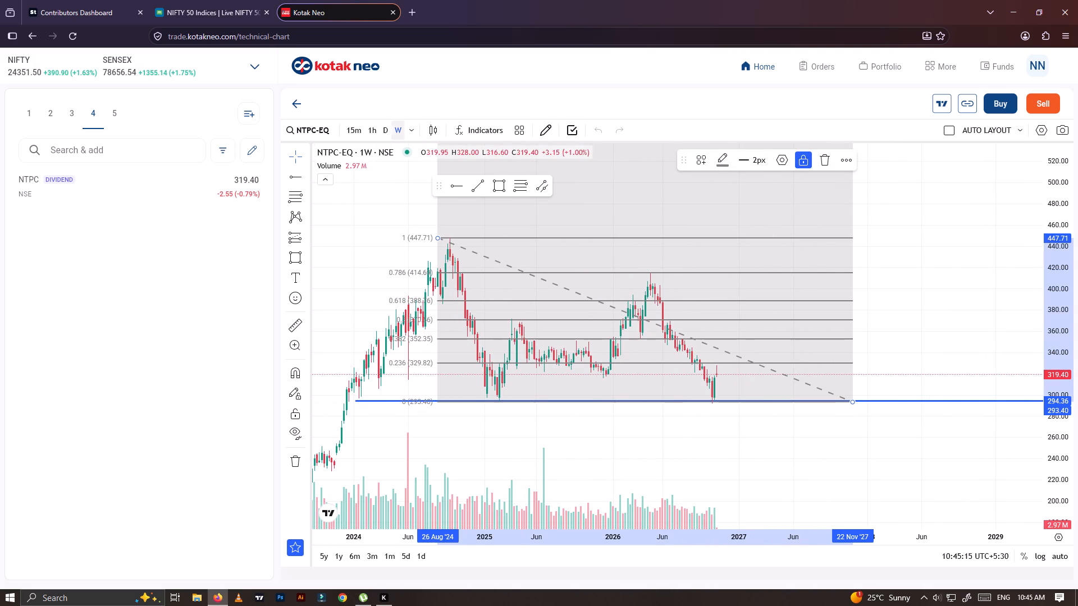
# Switch NTPC's chart to the daily timeframe and examine the decline from the April 2026 peak against the Fibonacci levels.
pyautogui.click(387, 135)
pyautogui.scroll(-6, 536, 364)
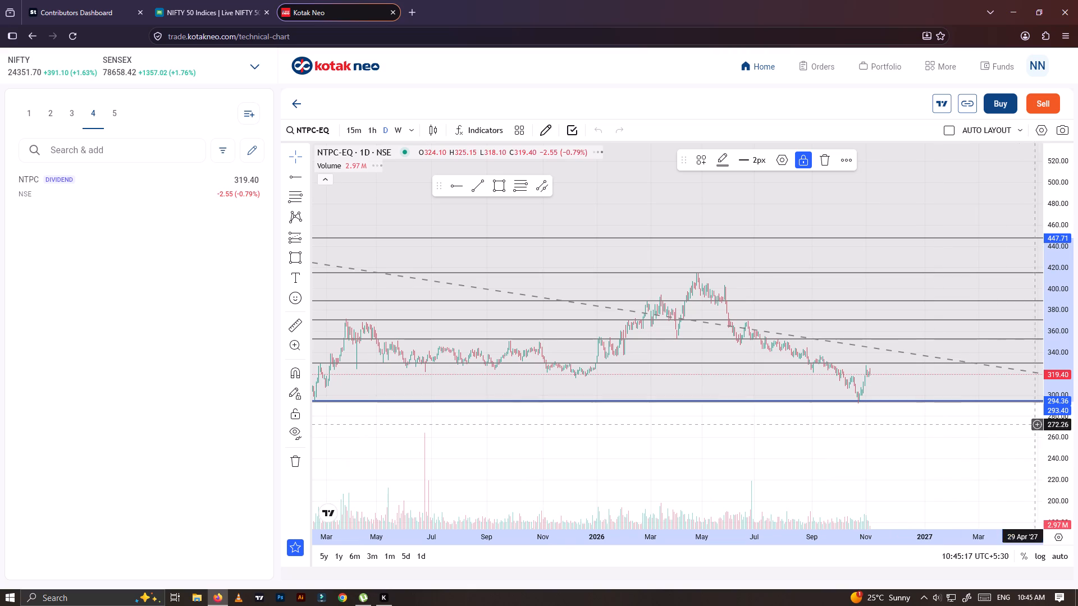
pyautogui.click(1065, 449)
pyautogui.moveTo(1065, 446); pyautogui.dragTo(1028, 265)
pyautogui.scroll(-6, 803, 369)
pyautogui.moveTo(834, 435); pyautogui.dragTo(762, 403)
pyautogui.moveTo(1049, 237); pyautogui.dragTo(1030, 410)
pyautogui.scroll(2, 718, 408)
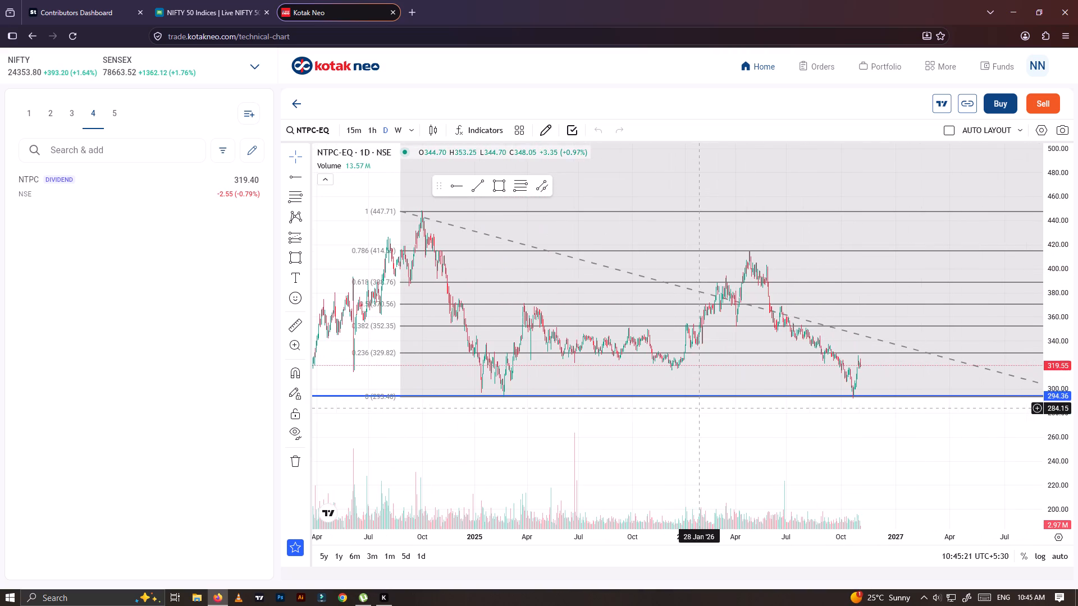
pyautogui.doubleClick(692, 415)
pyautogui.scroll(4, 692, 426)
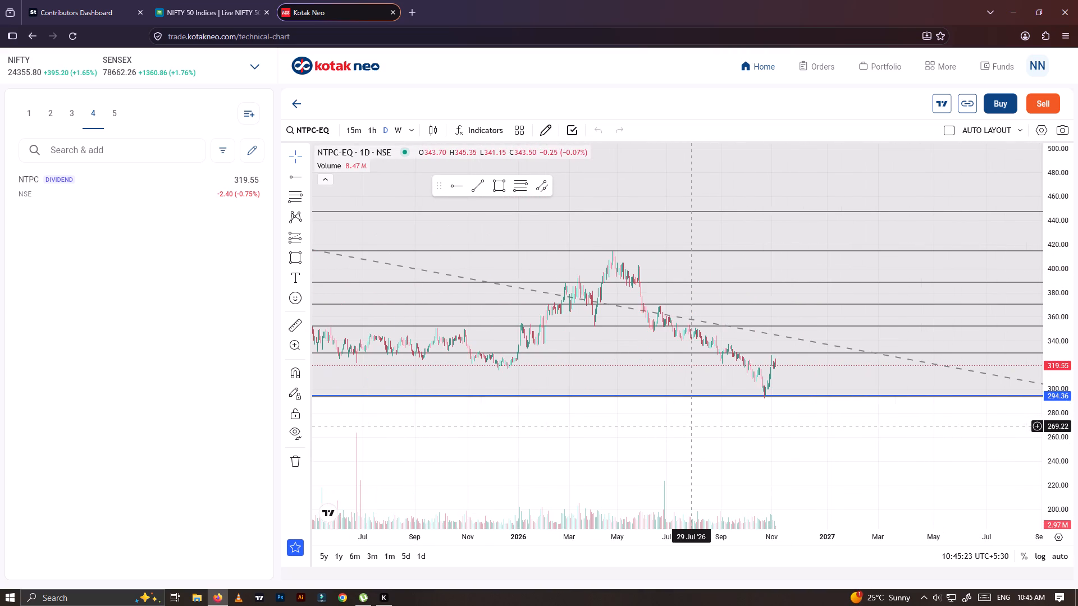
pyautogui.scroll(5, 692, 426)
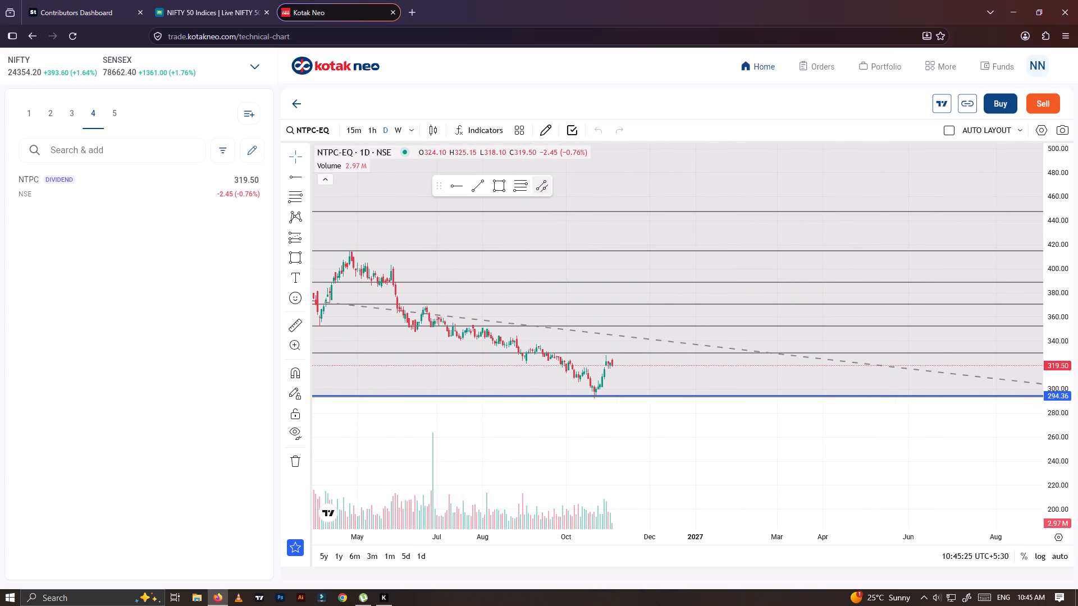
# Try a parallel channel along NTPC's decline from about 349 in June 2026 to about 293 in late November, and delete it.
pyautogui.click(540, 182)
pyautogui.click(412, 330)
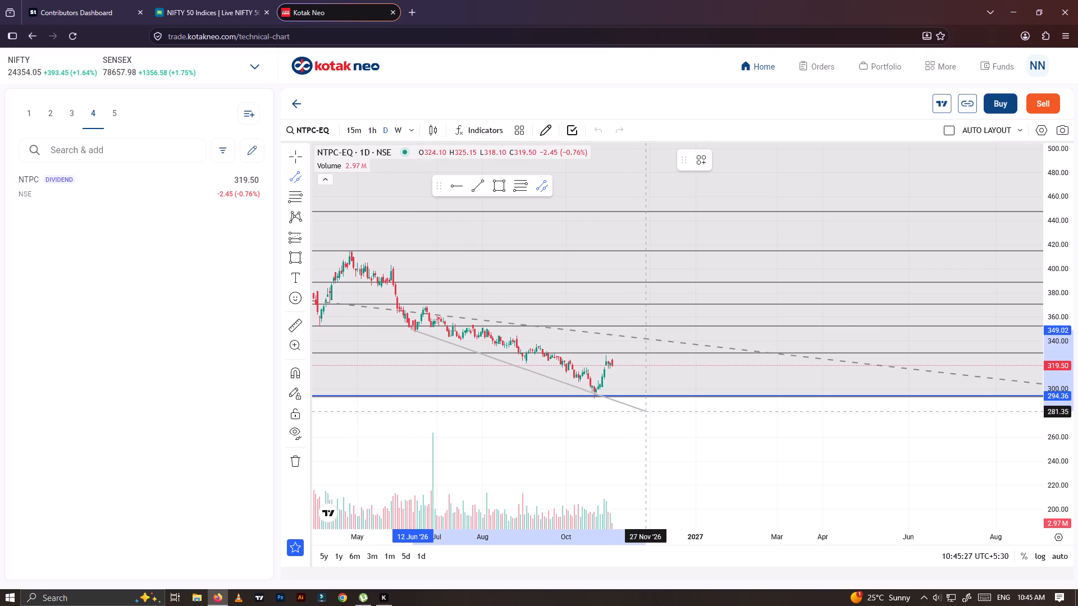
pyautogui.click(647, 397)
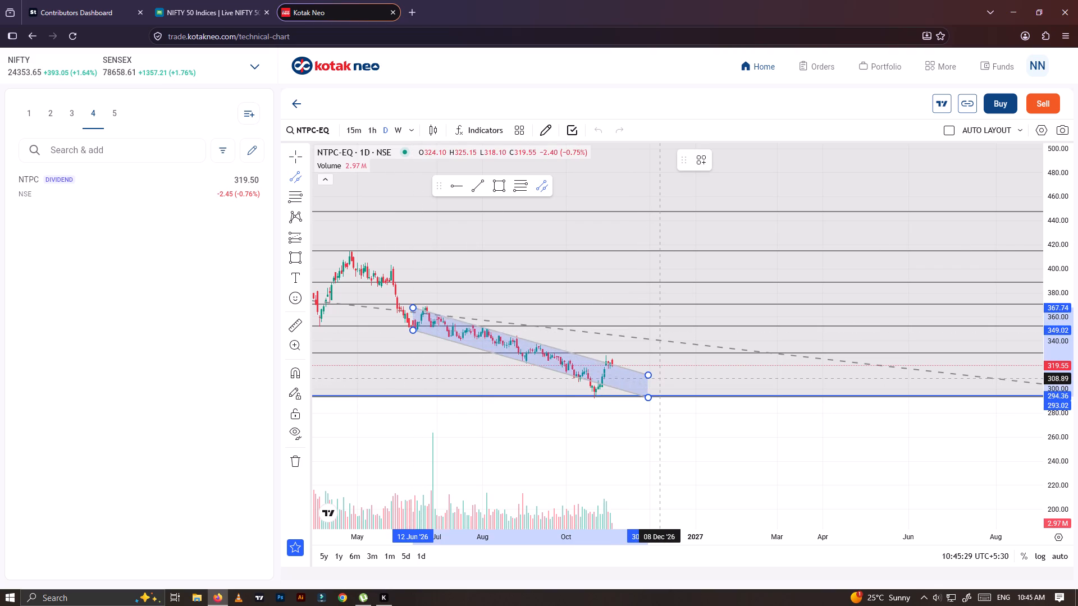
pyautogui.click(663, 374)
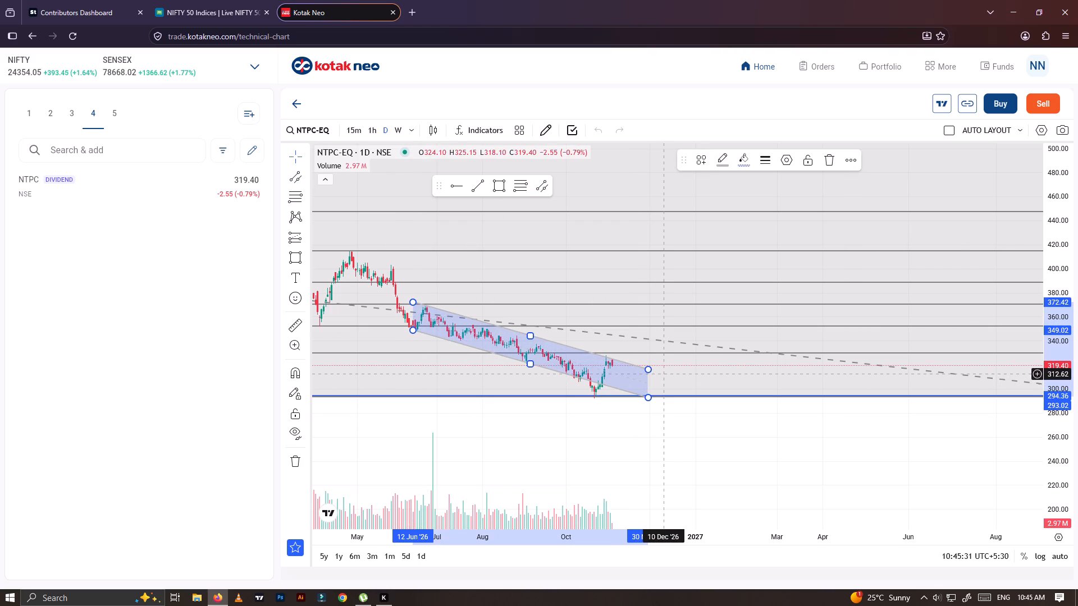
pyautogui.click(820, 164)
# Examine NTPC's recent daily price action against the Fibonacci levels and the support ray.
pyautogui.scroll(-6, 735, 365)
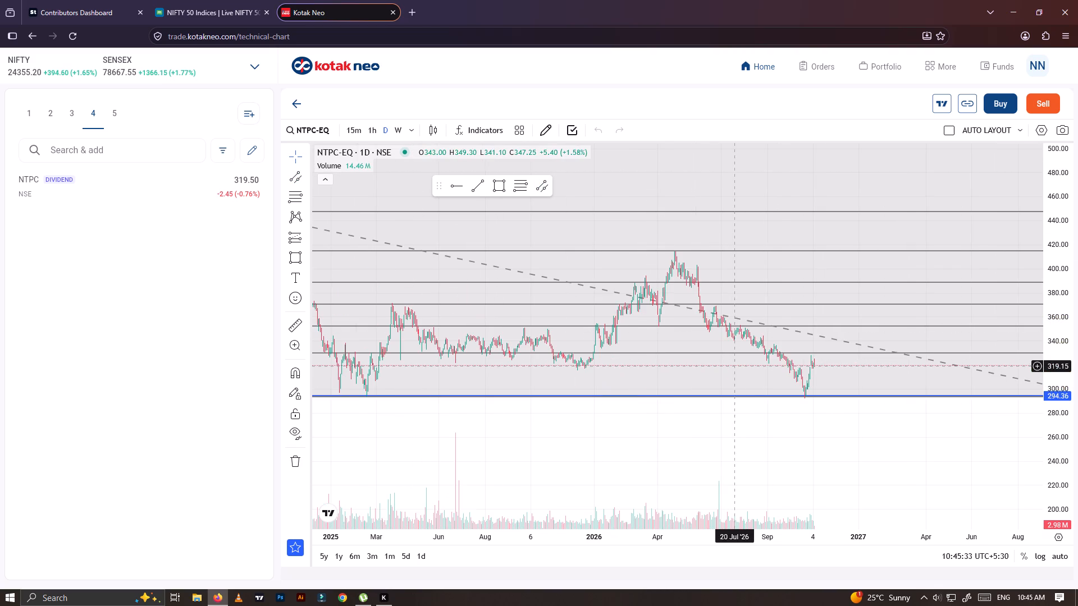
pyautogui.click(823, 432)
pyautogui.scroll(-7, 823, 432)
pyautogui.scroll(7, 1072, 441)
pyautogui.scroll(6, 896, 443)
pyautogui.scroll(7, 825, 425)
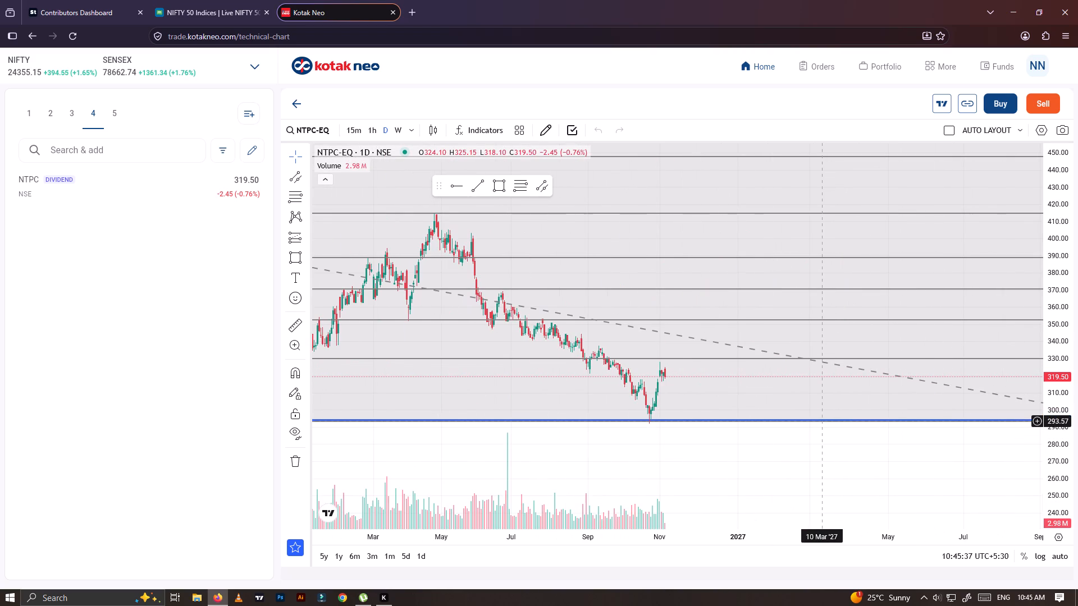
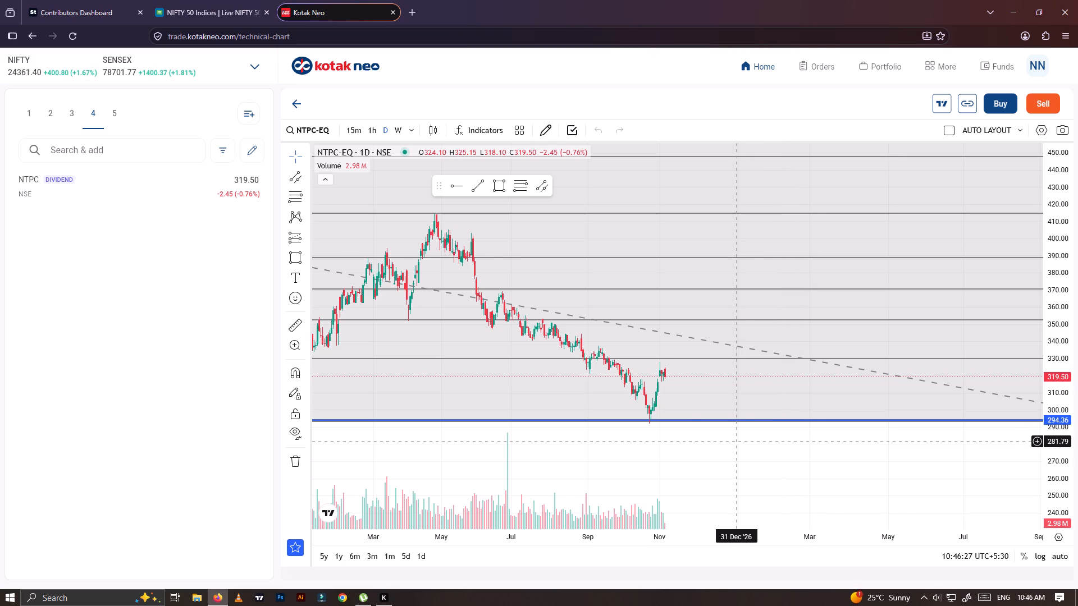
# Open NTPC's stock details from the watchlist and bring up its dividend event.
pyautogui.scroll(-12, 736, 444)
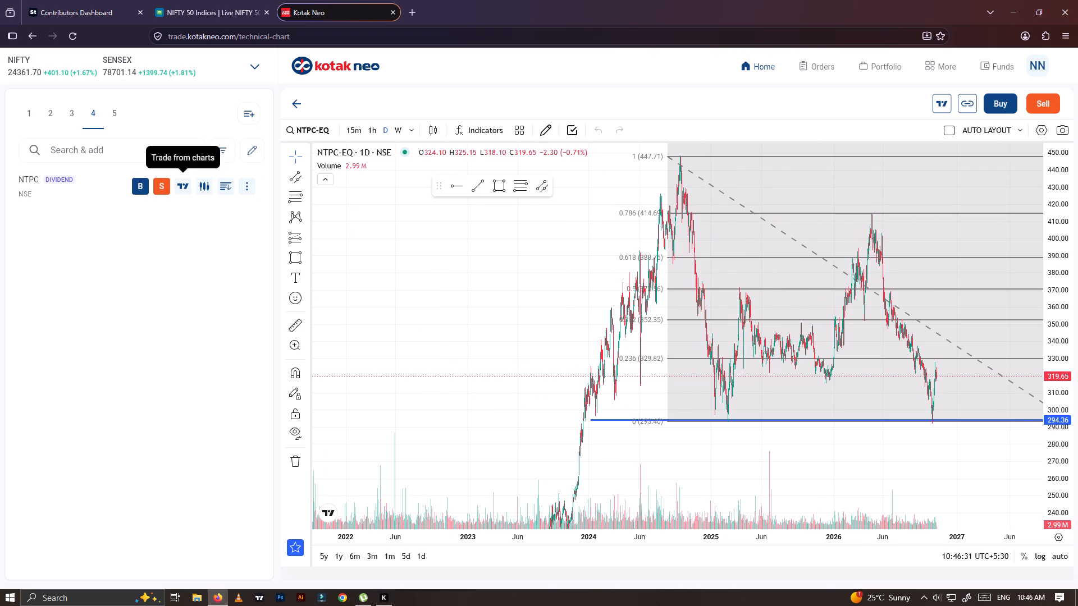
pyautogui.click(73, 178)
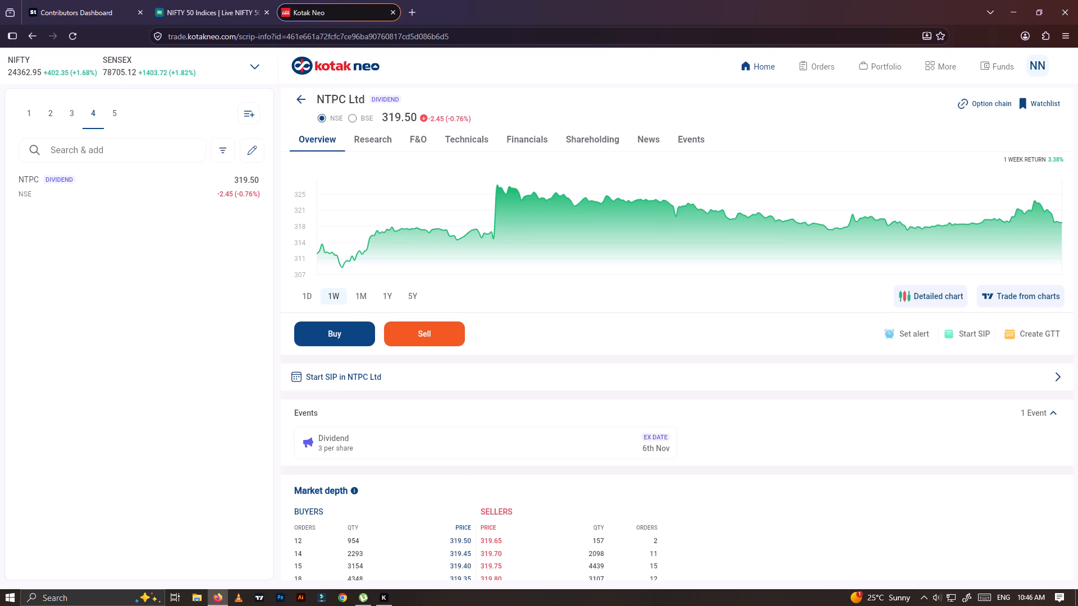
pyautogui.click(375, 448)
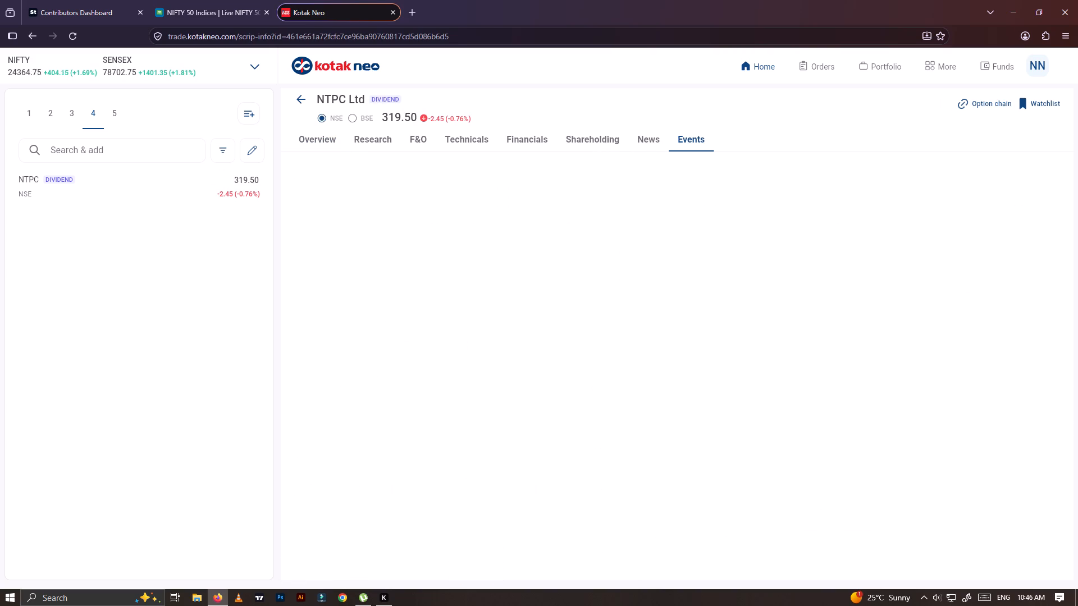